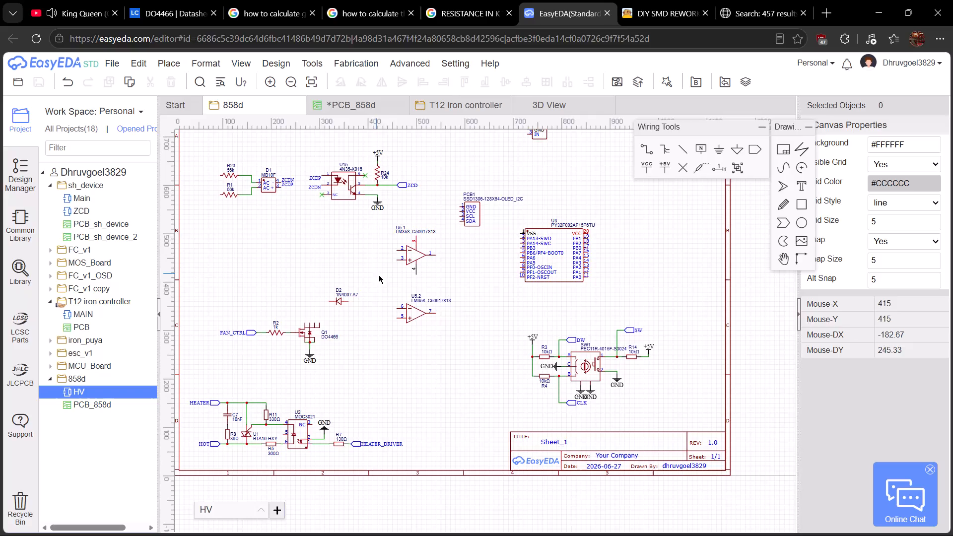
# Open the MAIN schematic of the T12 iron controller project.
pyautogui.moveTo(383, 312); pyautogui.dragTo(487, 412, button='right')
pyautogui.scroll(2, 492, 404)
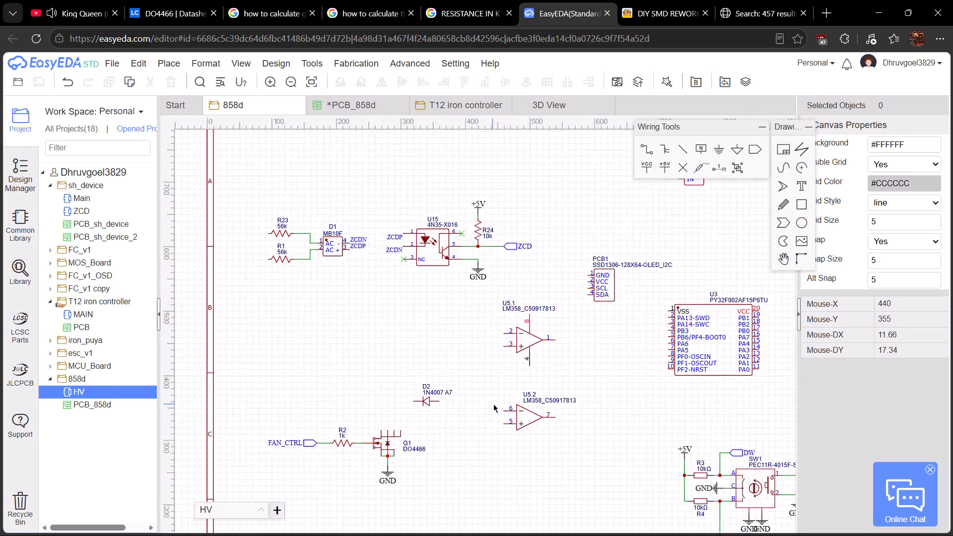
pyautogui.scroll(3, 493, 404)
pyautogui.rightClick(499, 370)
pyautogui.scroll(-5, 496, 369)
pyautogui.click(447, 333)
pyautogui.scroll(-2, 431, 319)
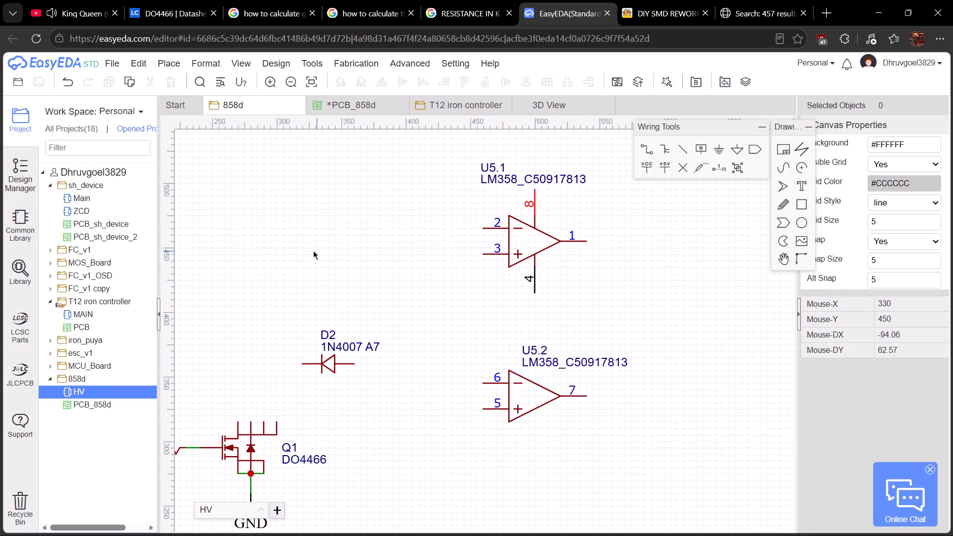
pyautogui.doubleClick(116, 317)
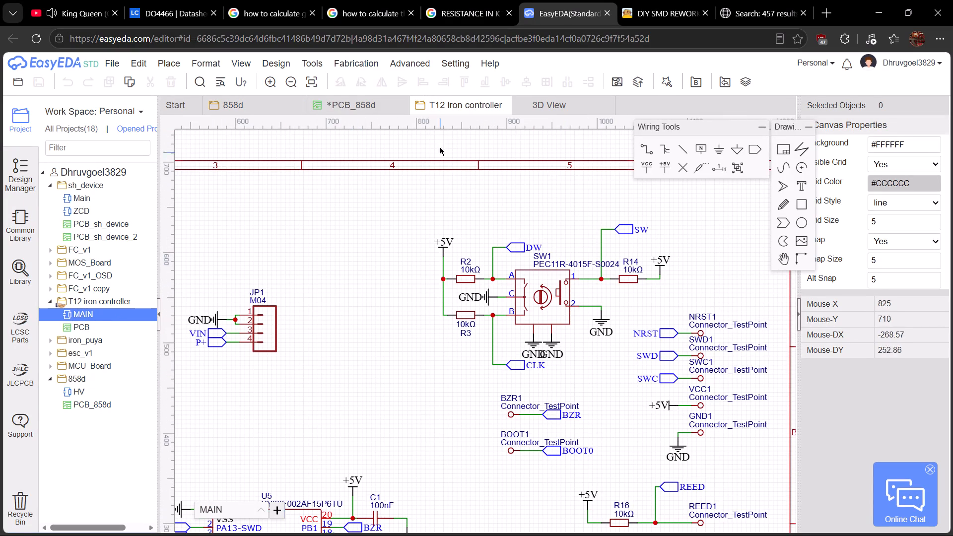
# Save the PCB_858d layout.
pyautogui.click(403, 103)
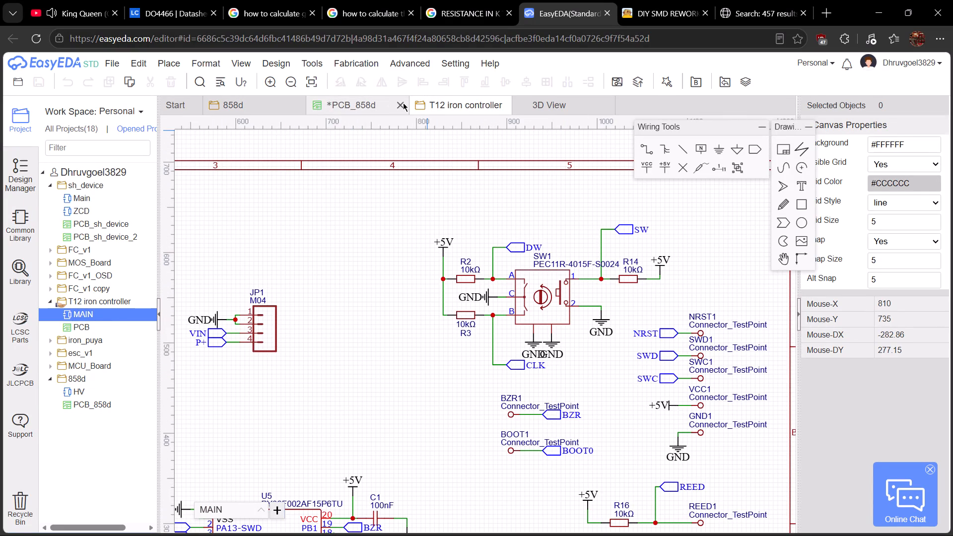
pyautogui.click(481, 314)
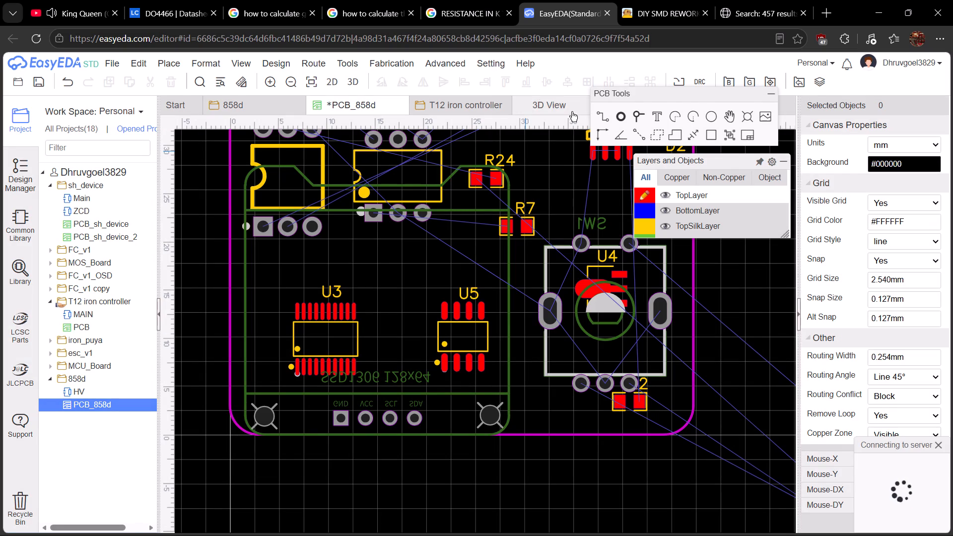
# Close the 3D View and move the T12 iron controller document directly after 858d.
pyautogui.click(550, 101)
pyautogui.click(604, 106)
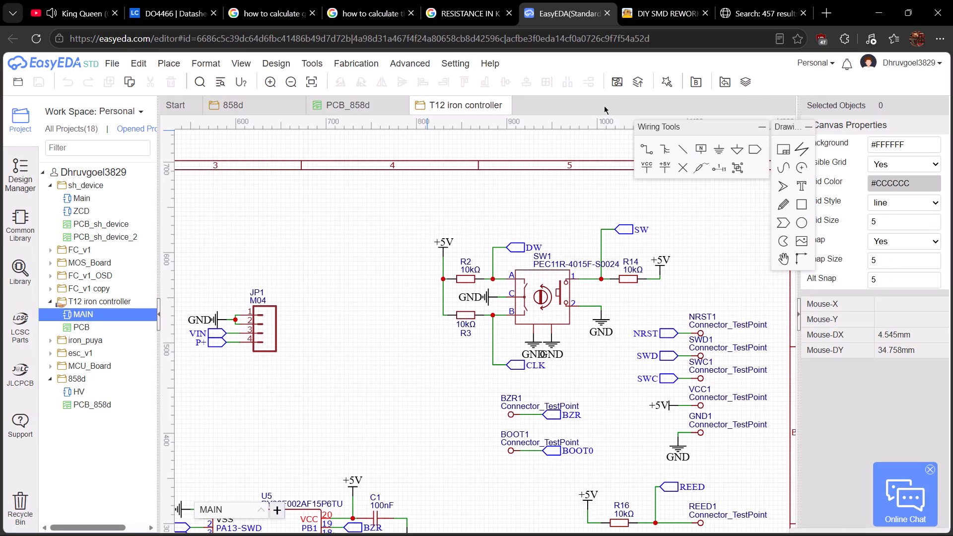
pyautogui.click(331, 100)
pyautogui.moveTo(437, 103); pyautogui.dragTo(351, 103)
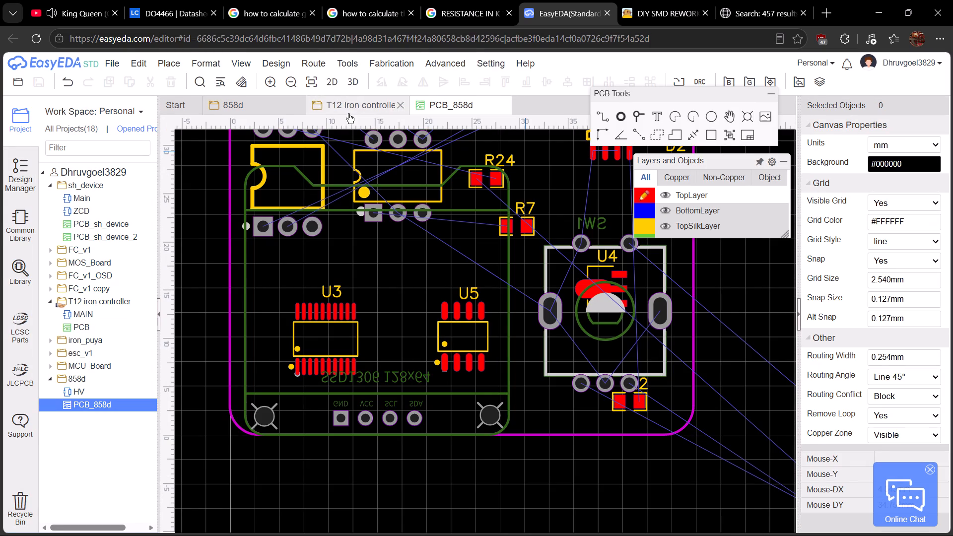
# Compare the PY32F002AF15P6TU microcontroller wiring in the T12 iron controller schematic with the 858d schematic.
pyautogui.click(229, 101)
pyautogui.scroll(-2, 390, 262)
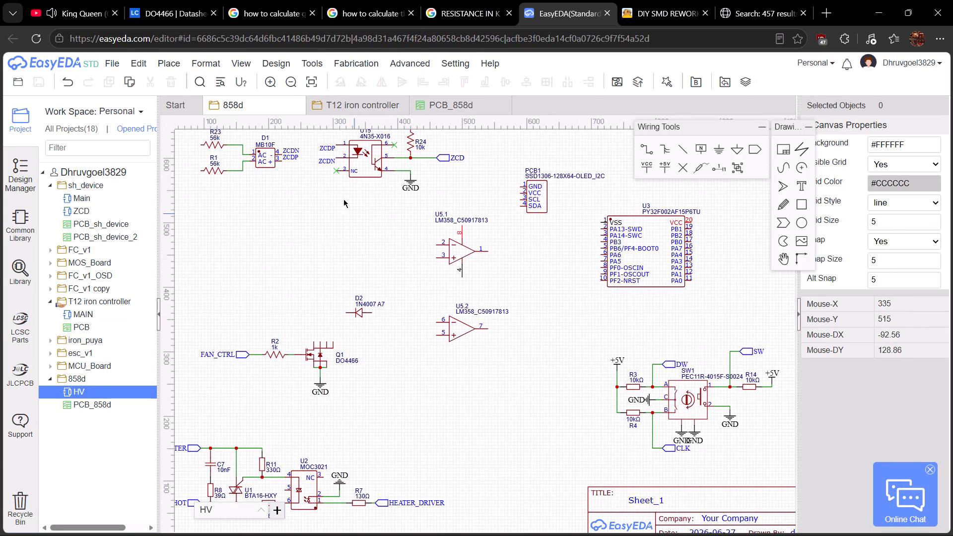
pyautogui.click(347, 109)
pyautogui.moveTo(445, 390); pyautogui.dragTo(481, 304, button='right')
pyautogui.scroll(-2, 453, 305)
pyautogui.moveTo(376, 322); pyautogui.dragTo(458, 267, button='right')
pyautogui.scroll(4, 410, 338)
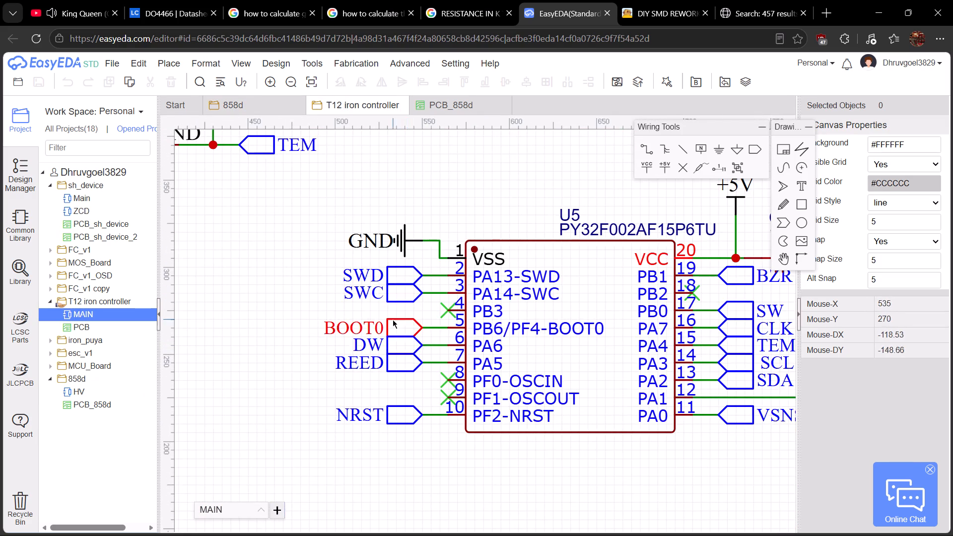
pyautogui.click(252, 98)
pyautogui.moveTo(502, 246); pyautogui.dragTo(439, 300, button='right')
pyautogui.scroll(1, 456, 304)
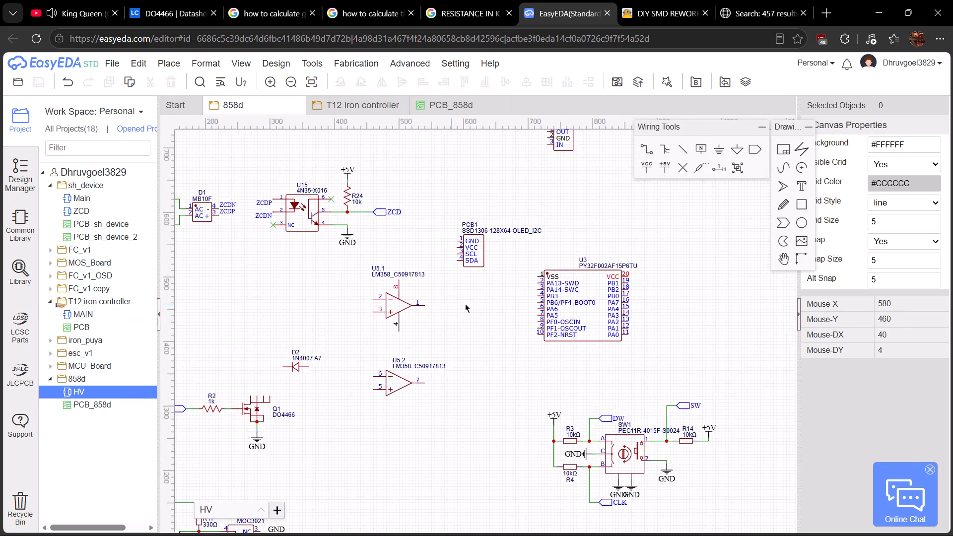
pyautogui.scroll(2, 469, 304)
pyautogui.moveTo(569, 271); pyautogui.dragTo(428, 325, button='right')
pyautogui.scroll(-5, 480, 288)
pyautogui.scroll(4, 476, 288)
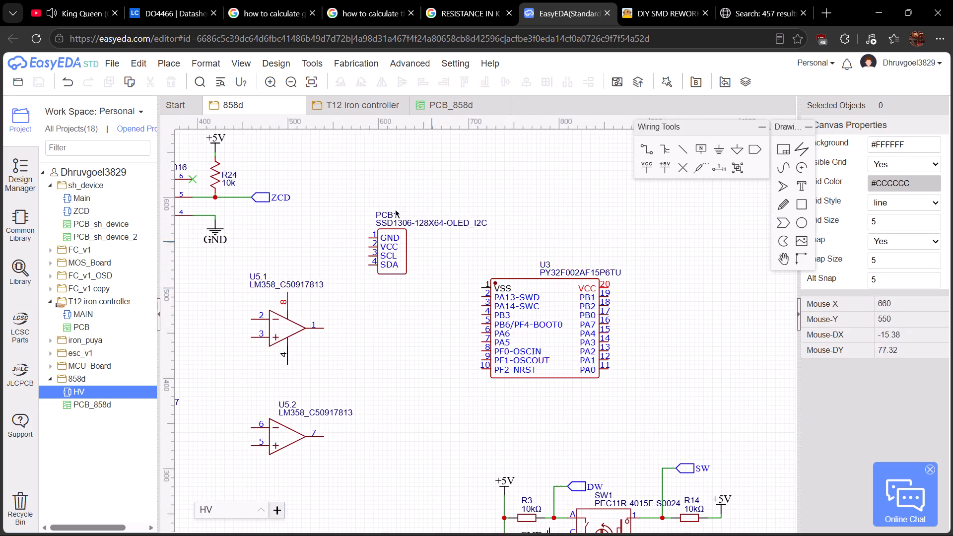
# Copy the PY32F002AF15P6TU block with its net labels, capacitor C1 and resistor R15 from the T12 iron controller schematic.
pyautogui.click(353, 99)
pyautogui.scroll(-3, 356, 227)
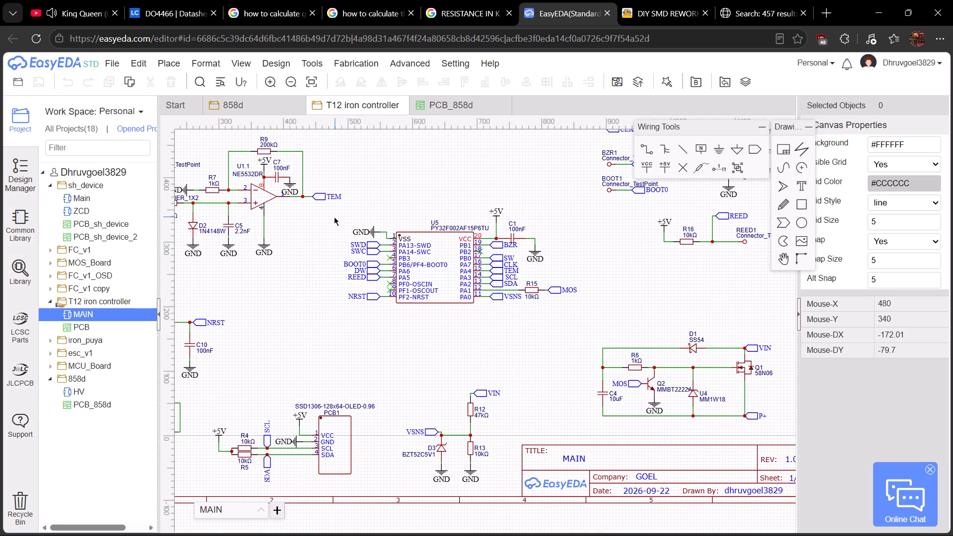
pyautogui.moveTo(331, 216); pyautogui.dragTo(592, 336)
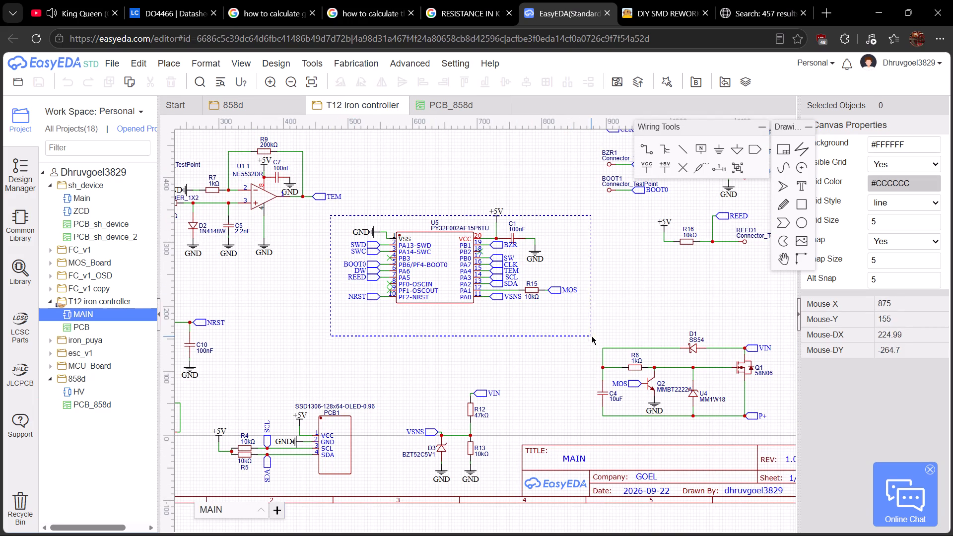
pyautogui.moveTo(592, 336); pyautogui.dragTo(590, 324)
pyautogui.rightClick(459, 277)
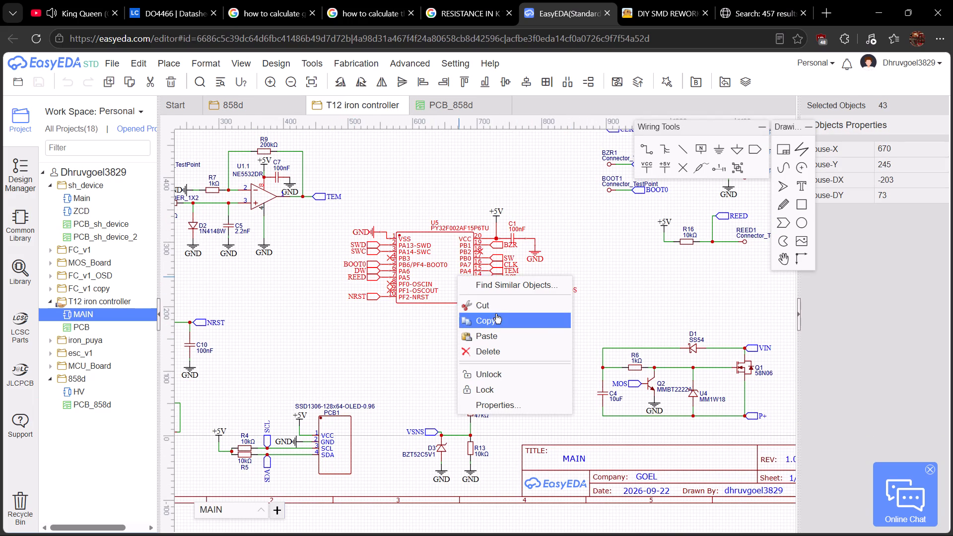
pyautogui.click(496, 316)
# Delete the unwired PY32F002AF15P6TU microcontroller U3 from the 858d schematic.
pyautogui.click(240, 104)
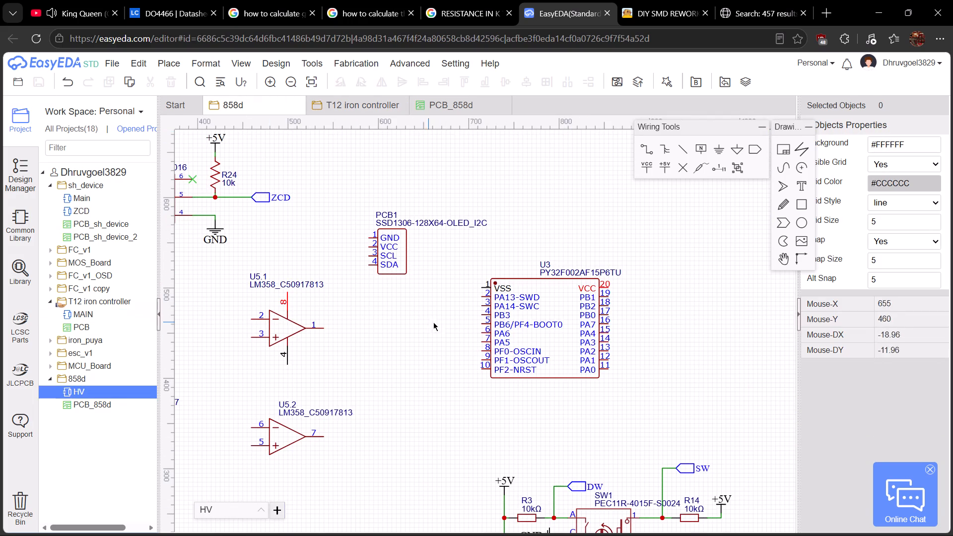
pyautogui.click(535, 326)
pyautogui.press('Delete')
pyautogui.click(535, 326)
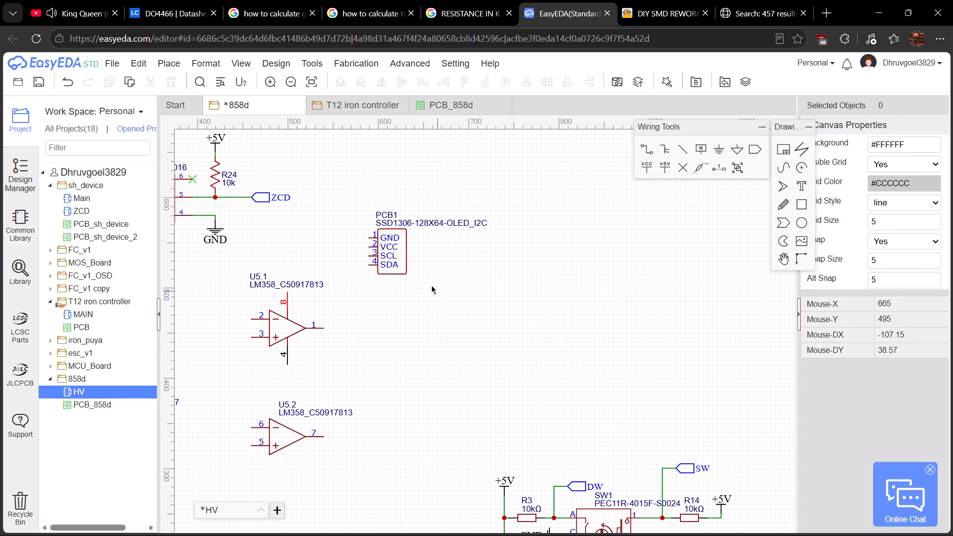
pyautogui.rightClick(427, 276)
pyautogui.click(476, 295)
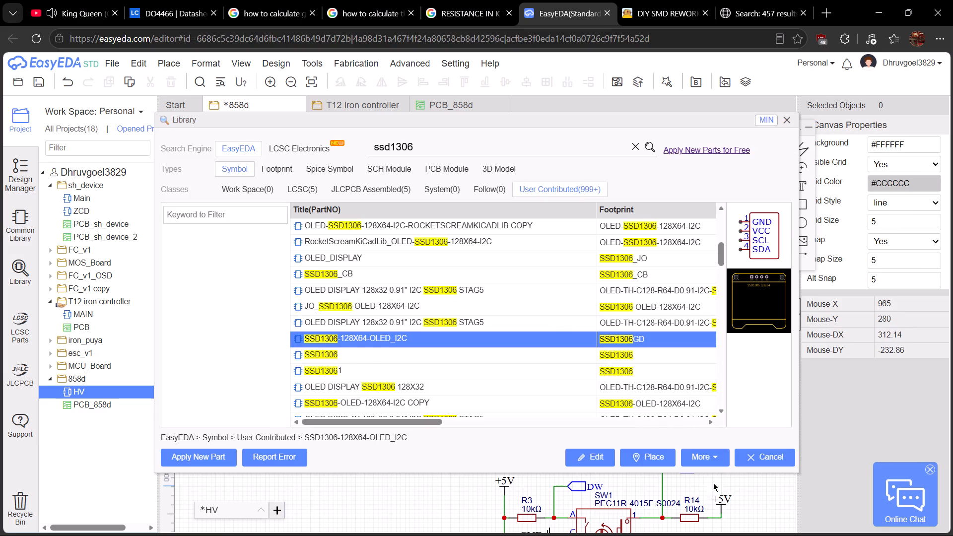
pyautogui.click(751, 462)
# Paste the copied microcontroller block into the 858d schematic, in the free area above the rotary encoder circuit.
pyautogui.rightClick(586, 326)
pyautogui.click(624, 371)
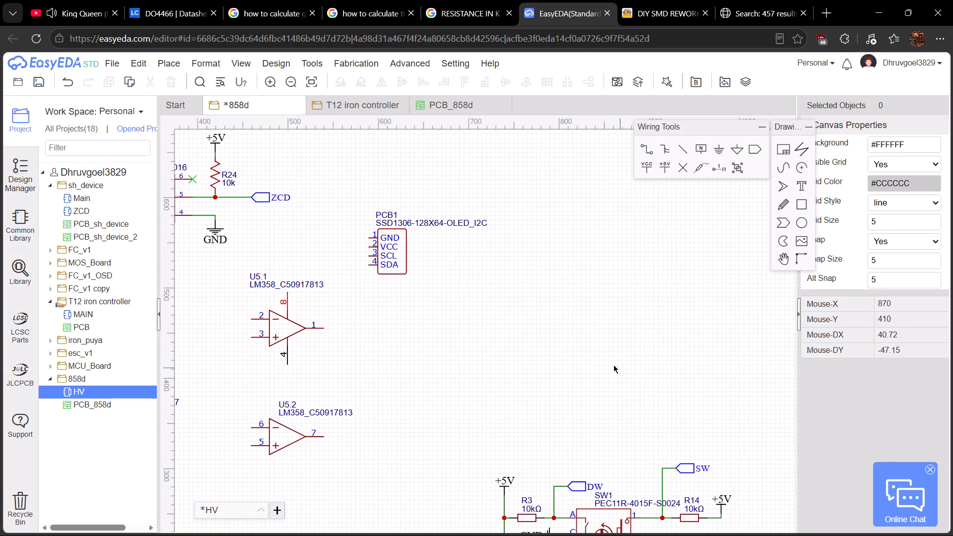
pyautogui.click(499, 292)
pyautogui.rightClick(537, 246)
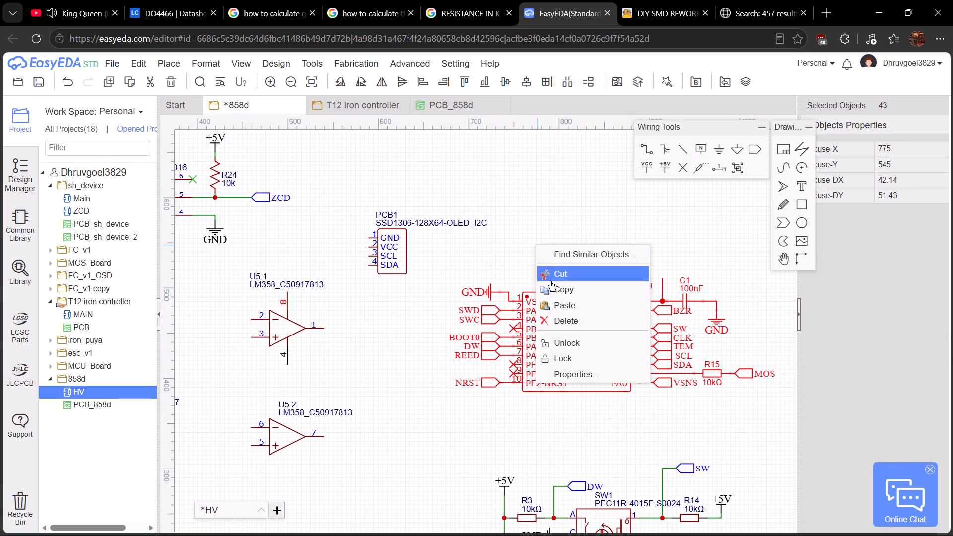
pyautogui.click(514, 216)
# Copy the +5V power flag from the T12 iron controller schematic onto the open VCC wire of the 858d microcontroller.
pyautogui.click(349, 102)
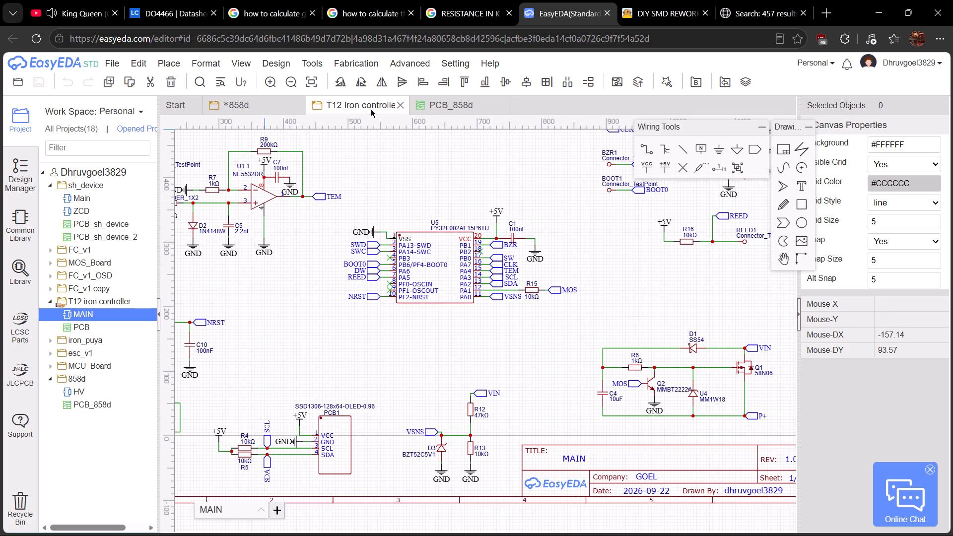
pyautogui.click(260, 105)
pyautogui.moveTo(331, 101); pyautogui.dragTo(331, 106)
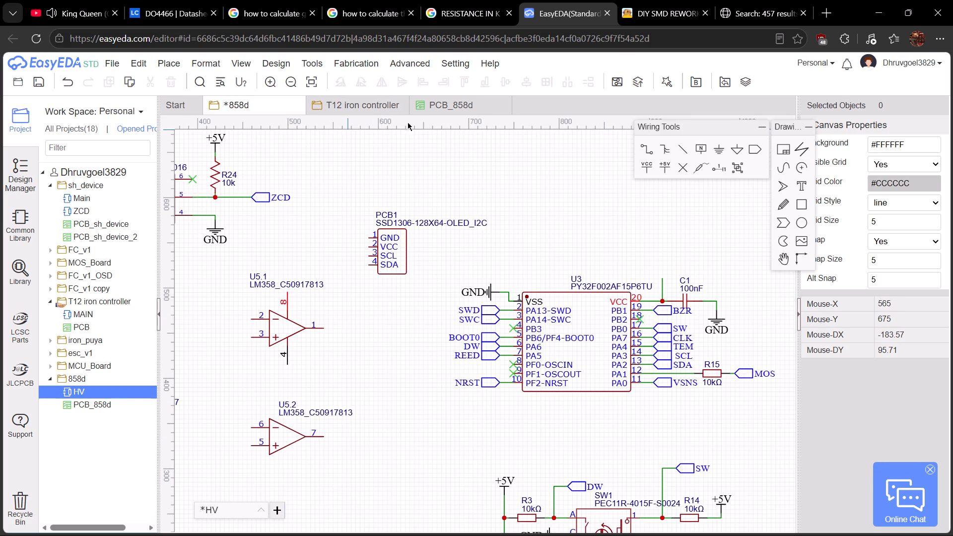
pyautogui.click(357, 109)
pyautogui.scroll(4, 486, 214)
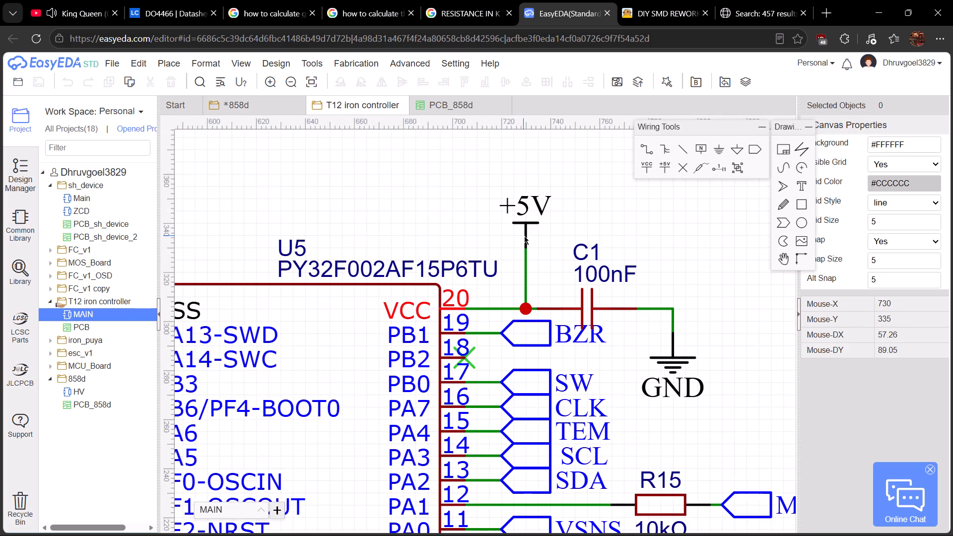
pyautogui.click(525, 236)
pyautogui.hotkey('ctrl', 'c')
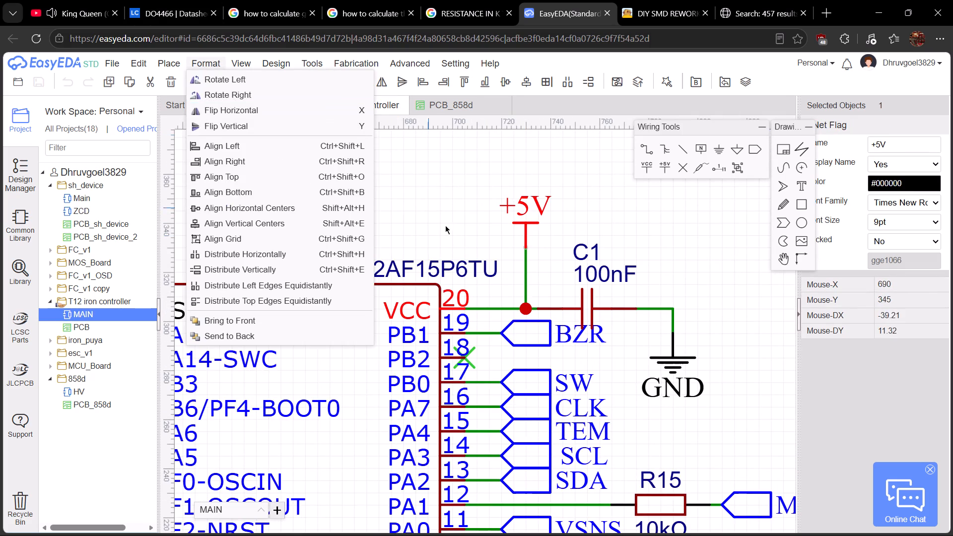
pyautogui.click(256, 108)
pyautogui.scroll(2, 690, 291)
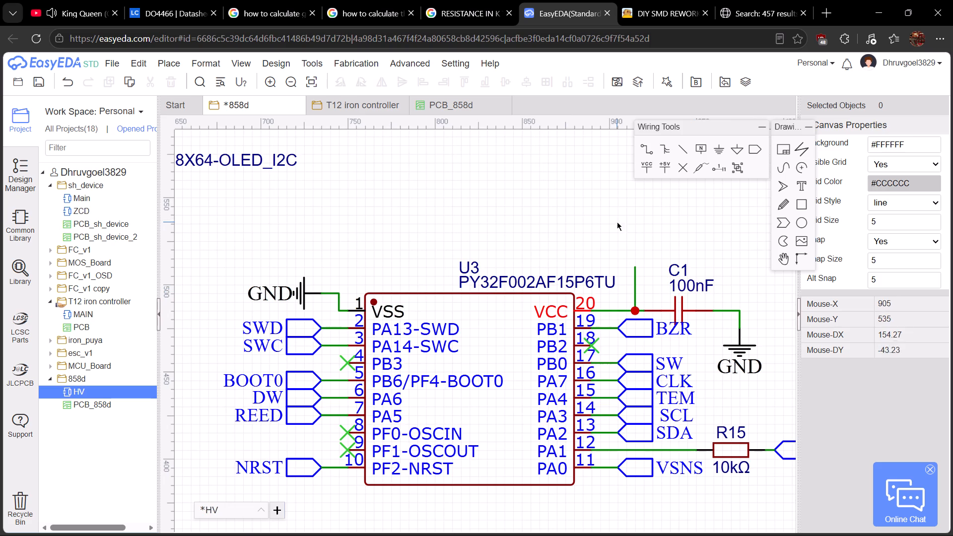
pyautogui.hotkey('ctrl', 'v')
pyautogui.click(635, 266)
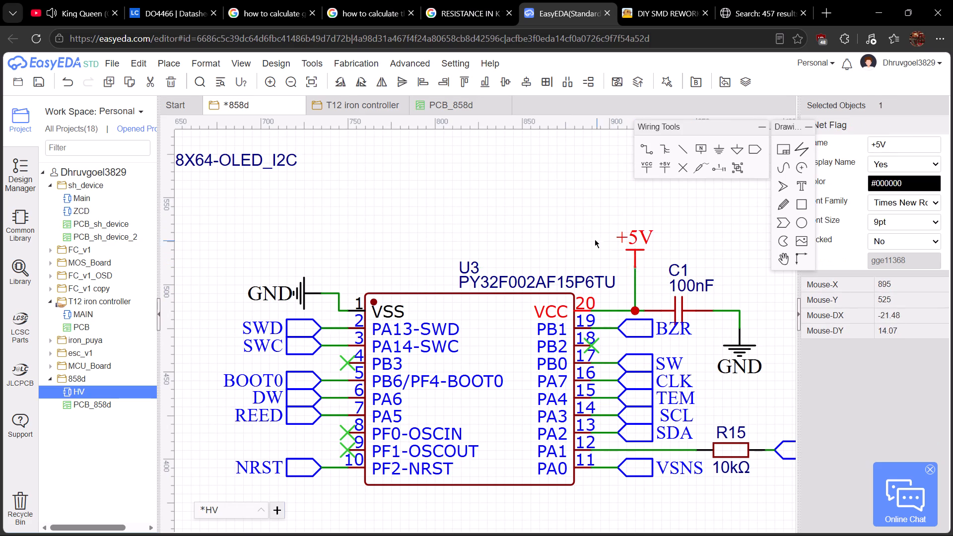
pyautogui.press('Escape')
# Delete the unwired three-pin 78L05 regulator U4 near the top of the 858d schematic.
pyautogui.scroll(-3, 565, 213)
pyautogui.moveTo(409, 440); pyautogui.dragTo(412, 434, button='right')
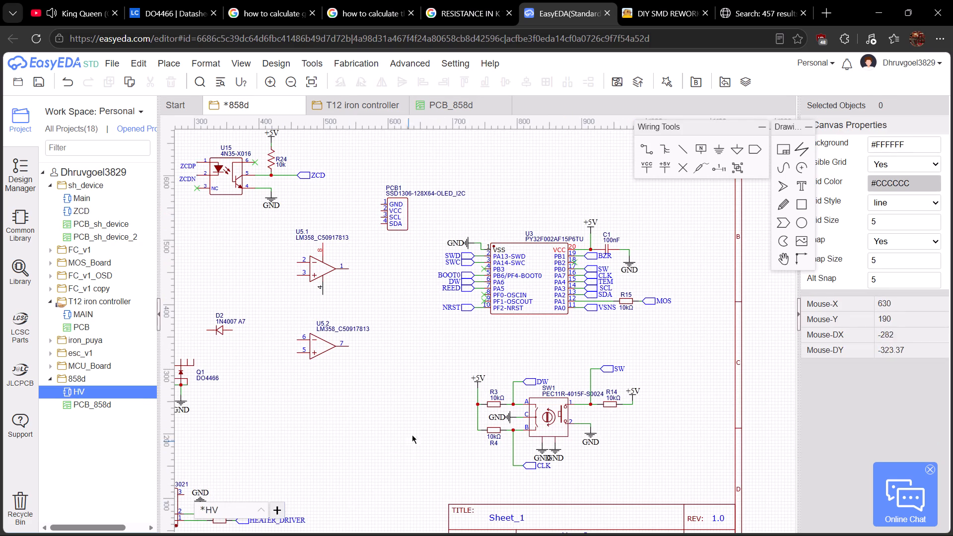
pyautogui.moveTo(412, 434); pyautogui.dragTo(495, 362, button='right')
pyautogui.moveTo(386, 373); pyautogui.dragTo(390, 379, button='right')
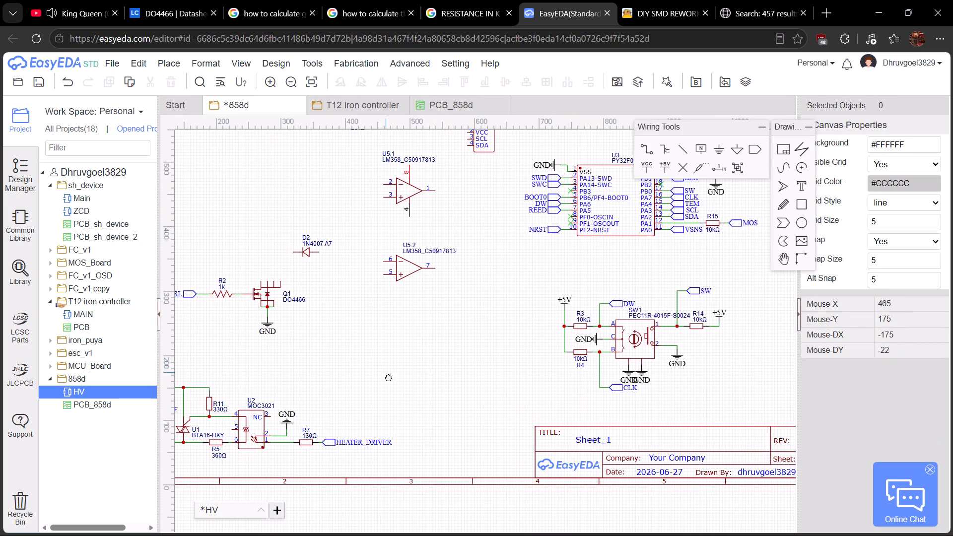
pyautogui.moveTo(390, 379); pyautogui.dragTo(486, 456, button='right')
pyautogui.scroll(-2, 450, 381)
pyautogui.moveTo(478, 407); pyautogui.dragTo(435, 400, button='right')
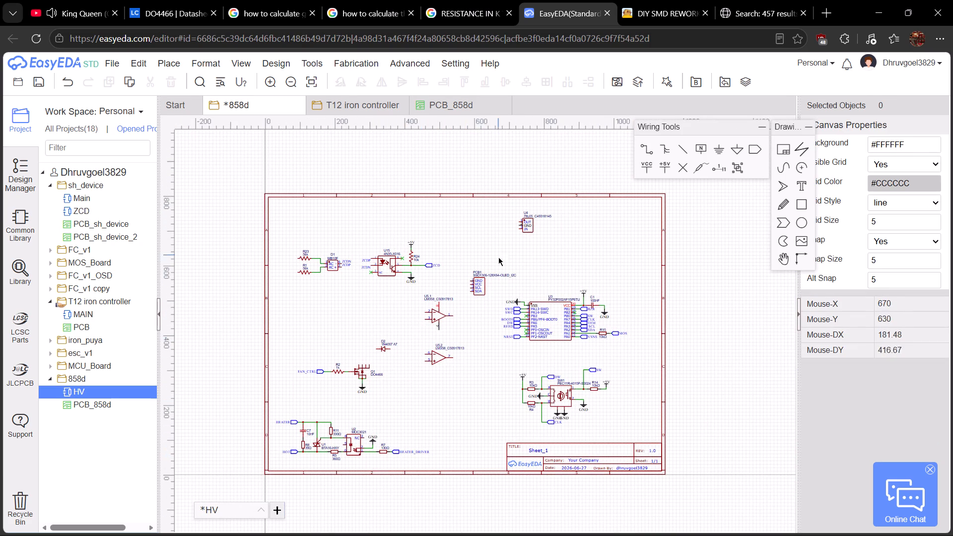
pyautogui.scroll(4, 498, 277)
pyautogui.moveTo(499, 196); pyautogui.dragTo(420, 340, button='right')
pyautogui.scroll(-4, 426, 324)
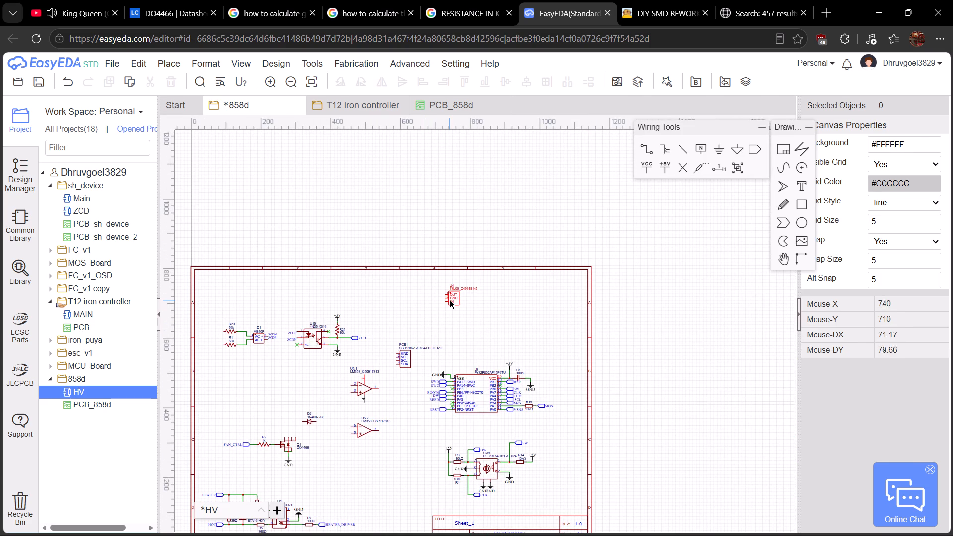
pyautogui.click(450, 300)
pyautogui.press('Delete')
# Copy the complete 78L05 regulator circuit with its capacitors and power labels from T12 iron controller into 858d, above the microcontroller block.
pyautogui.click(343, 105)
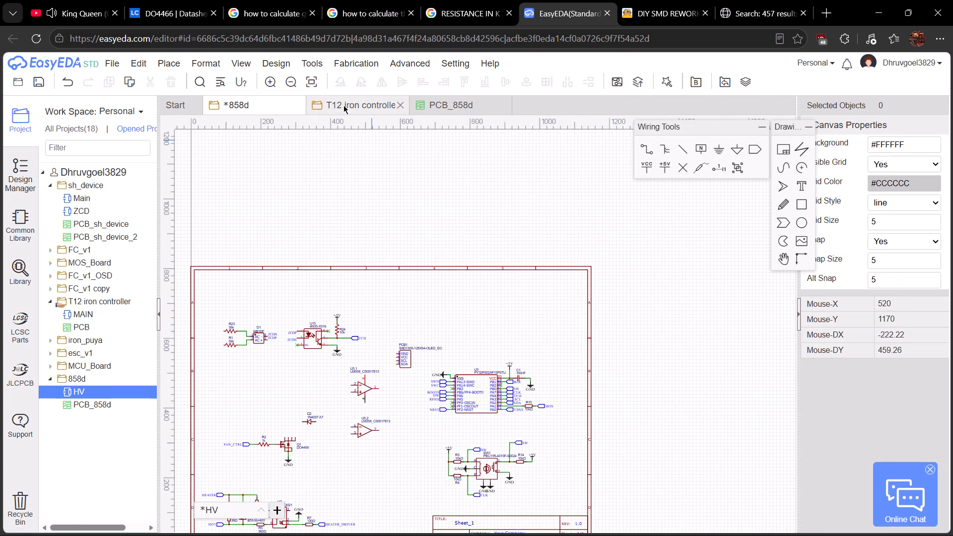
pyautogui.scroll(-5, 453, 293)
pyautogui.moveTo(481, 245); pyautogui.dragTo(543, 336, button='right')
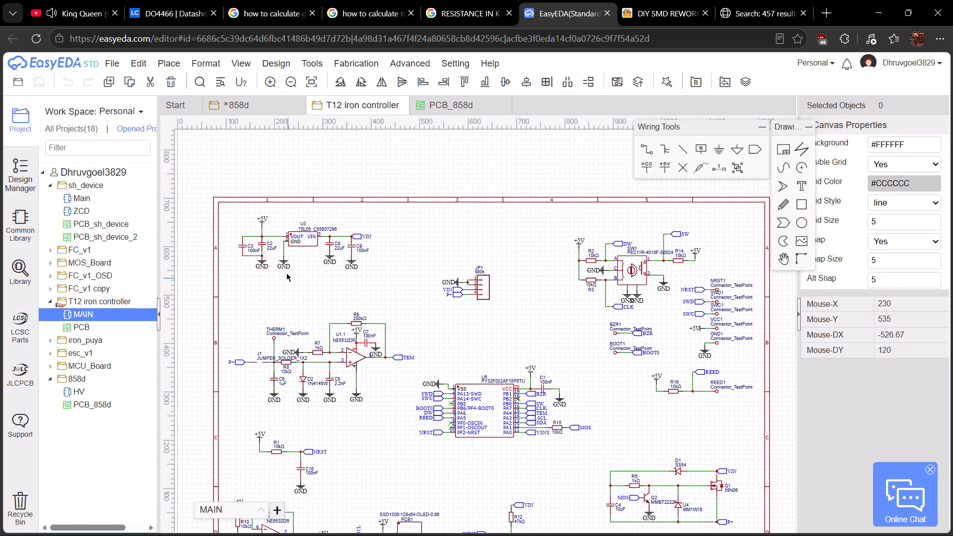
pyautogui.moveTo(309, 290); pyautogui.dragTo(336, 288, button='right')
pyautogui.scroll(2, 332, 279)
pyautogui.moveTo(324, 273); pyautogui.dragTo(356, 313, button='right')
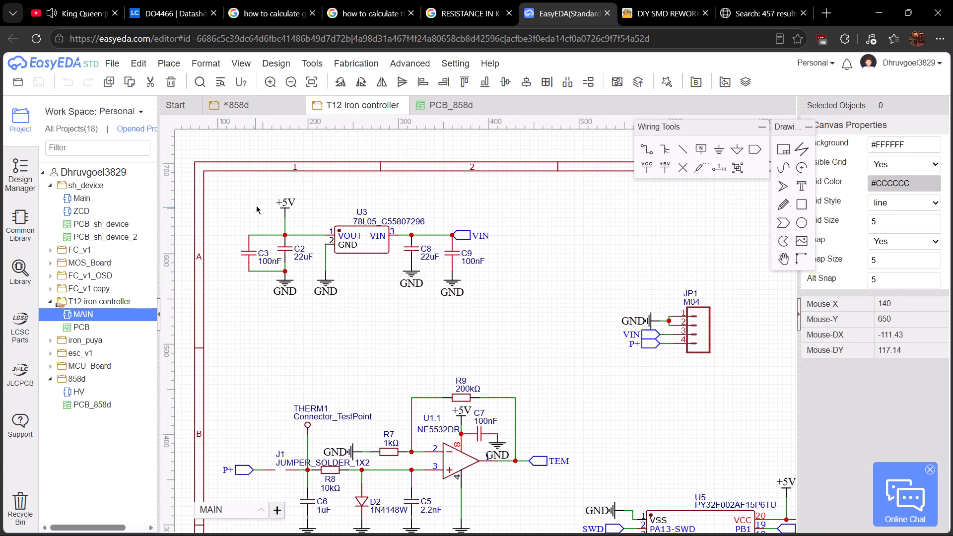
pyautogui.moveTo(226, 181); pyautogui.dragTo(525, 331)
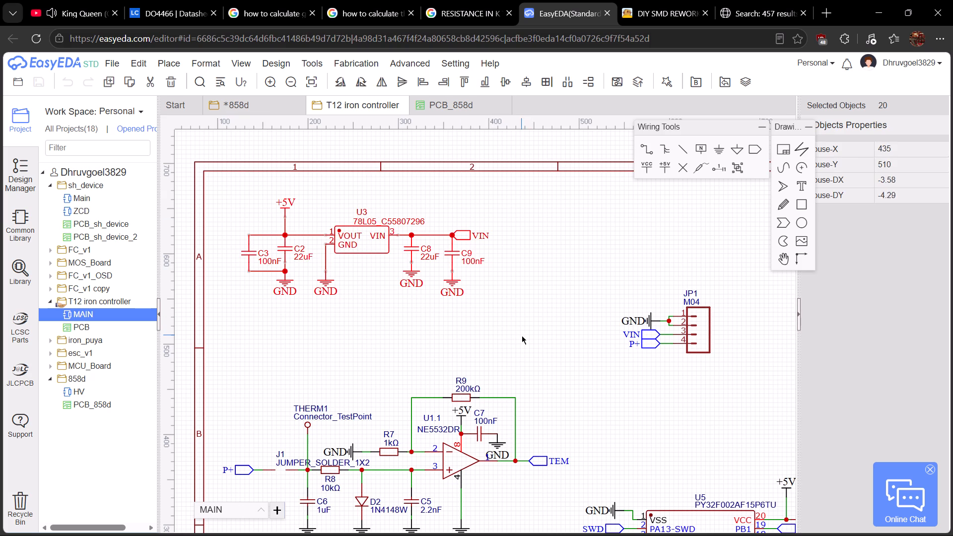
pyautogui.hotkey('ctrl', 'c')
pyautogui.click(259, 109)
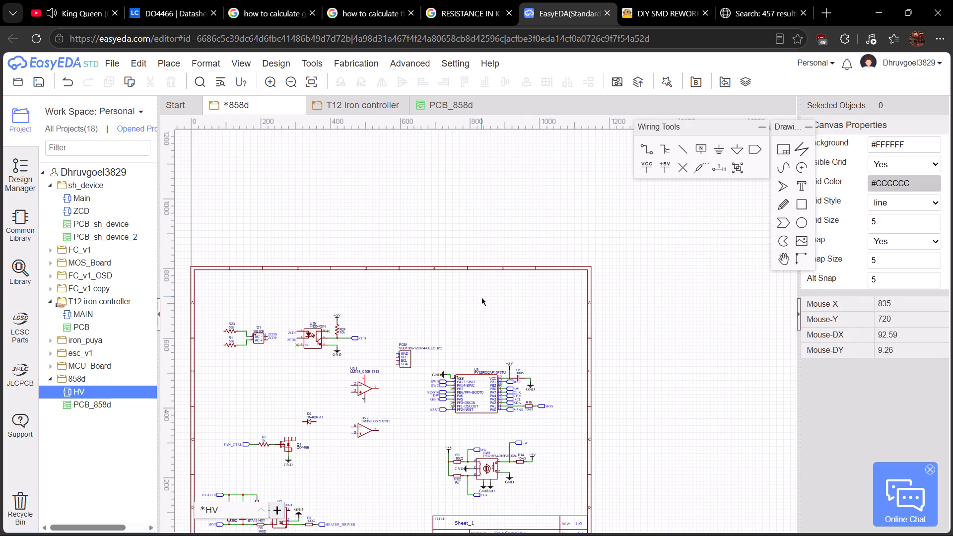
pyautogui.click(481, 297)
pyautogui.hotkey('ctrl', 'v')
pyautogui.scroll(3, 501, 300)
pyautogui.click(447, 268)
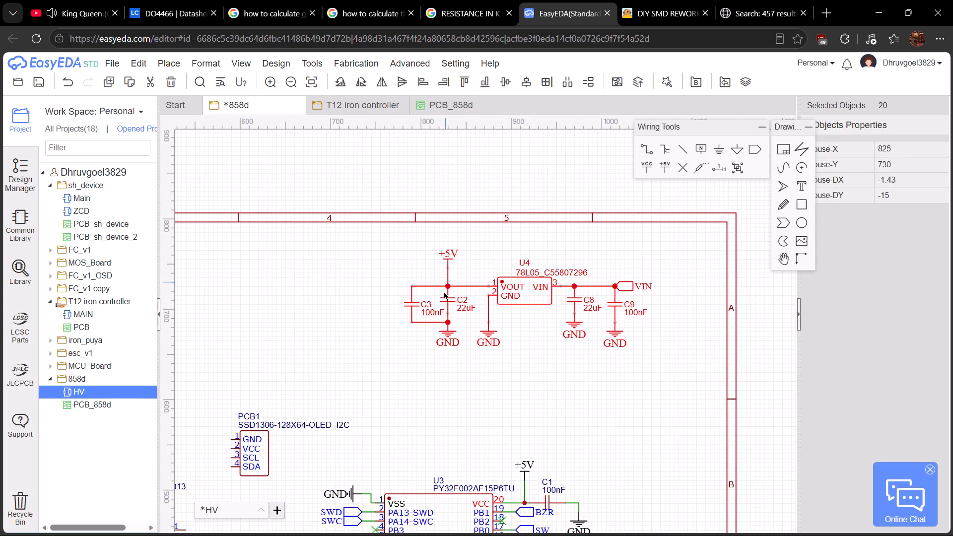
# Examine the T12 iron controller schematic for further circuit blocks that could be reused in 858d.
pyautogui.press('Escape')
pyautogui.click(332, 107)
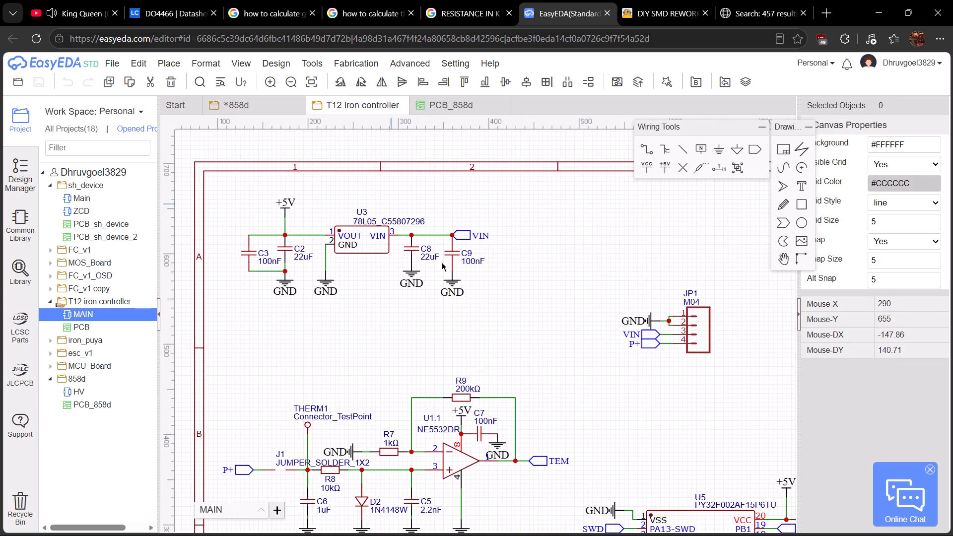
pyautogui.scroll(-3, 519, 338)
pyautogui.moveTo(558, 365); pyautogui.dragTo(536, 309, button='right')
pyautogui.moveTo(476, 380); pyautogui.dragTo(476, 380, button='right')
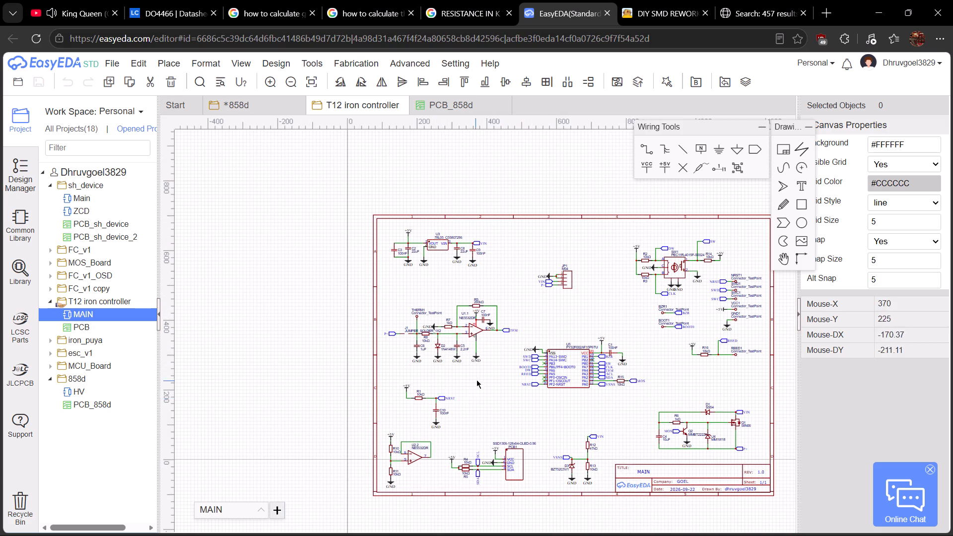
pyautogui.moveTo(476, 380); pyautogui.dragTo(491, 326, button='right')
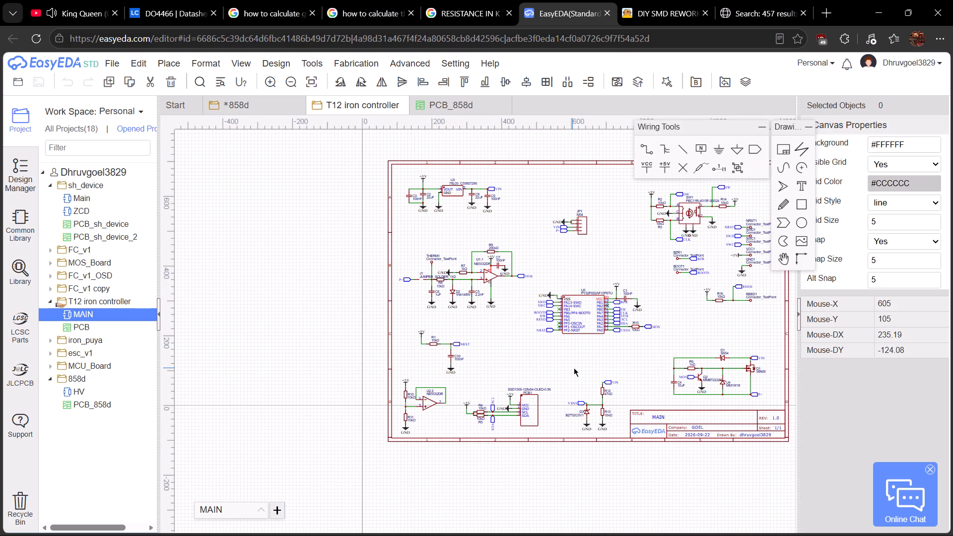
pyautogui.moveTo(646, 296); pyautogui.dragTo(606, 348, button='right')
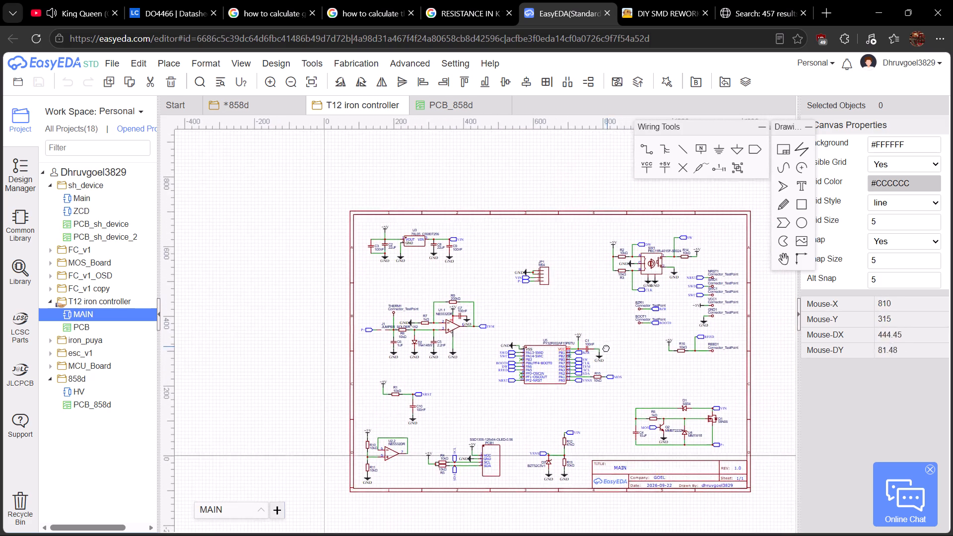
pyautogui.moveTo(606, 348); pyautogui.dragTo(595, 358, button='right')
pyautogui.scroll(1, 627, 349)
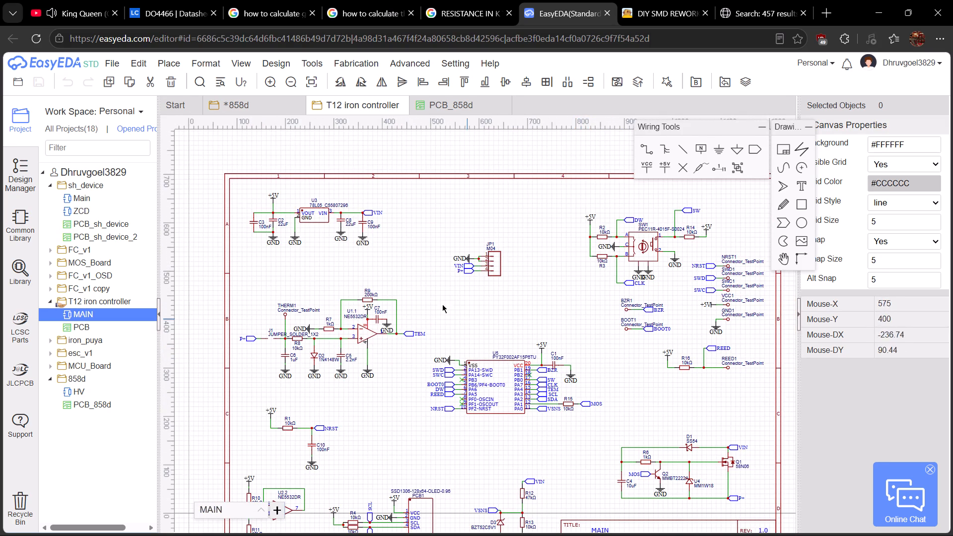
# Return to the 858d schematic and save it with the pasted regulator circuit.
pyautogui.click(262, 111)
pyautogui.click(338, 342)
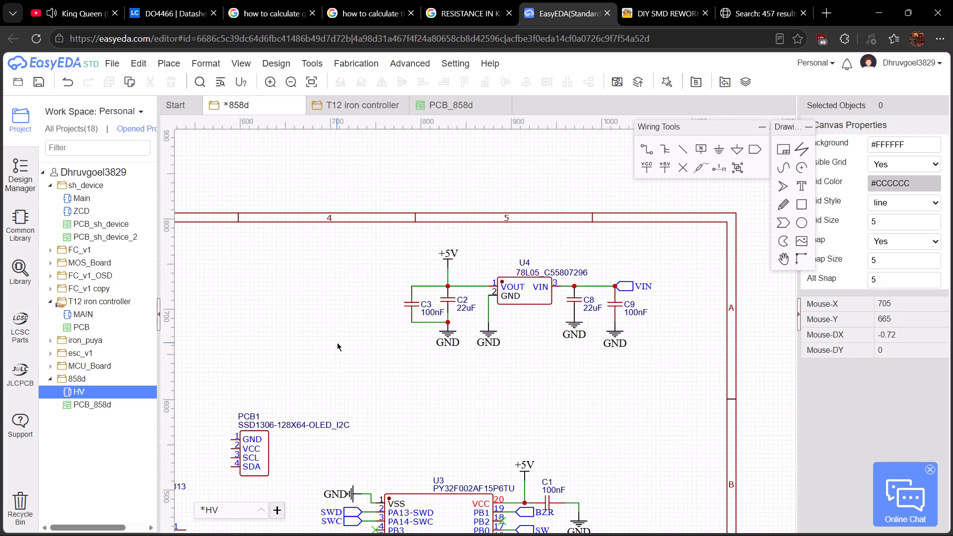
pyautogui.hotkey('ctrl', 's')
# Move op-amp half U5.2 further down the sheet to leave more space below U5.1.
pyautogui.scroll(-2, 341, 342)
pyautogui.moveTo(339, 365); pyautogui.dragTo(480, 280, button='right')
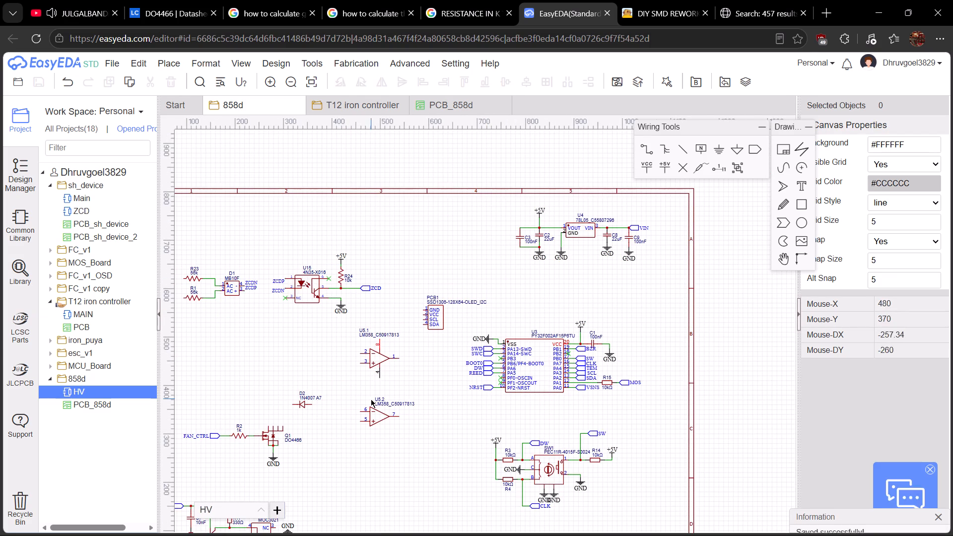
pyautogui.click(352, 376)
pyautogui.scroll(3, 355, 358)
pyautogui.click(265, 366)
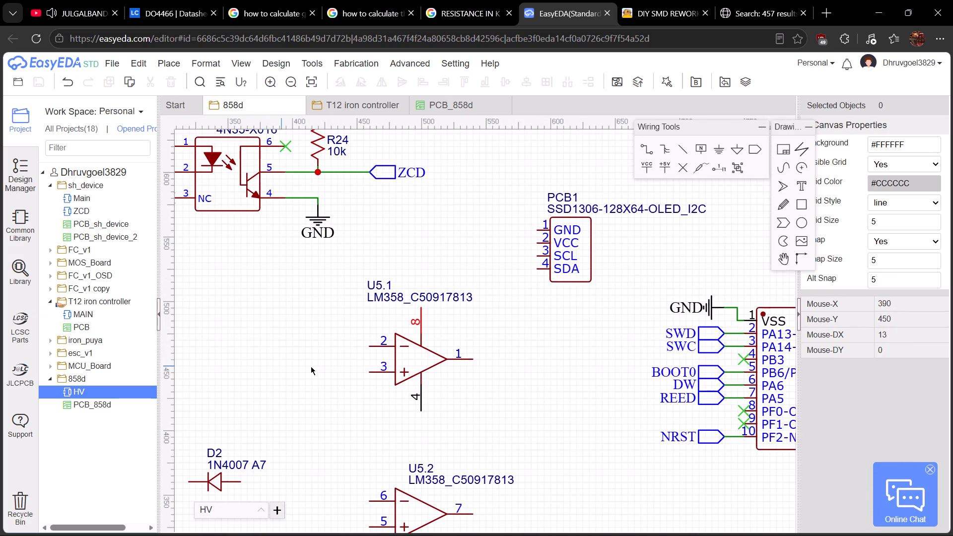
pyautogui.click(472, 407)
pyautogui.scroll(-2, 398, 369)
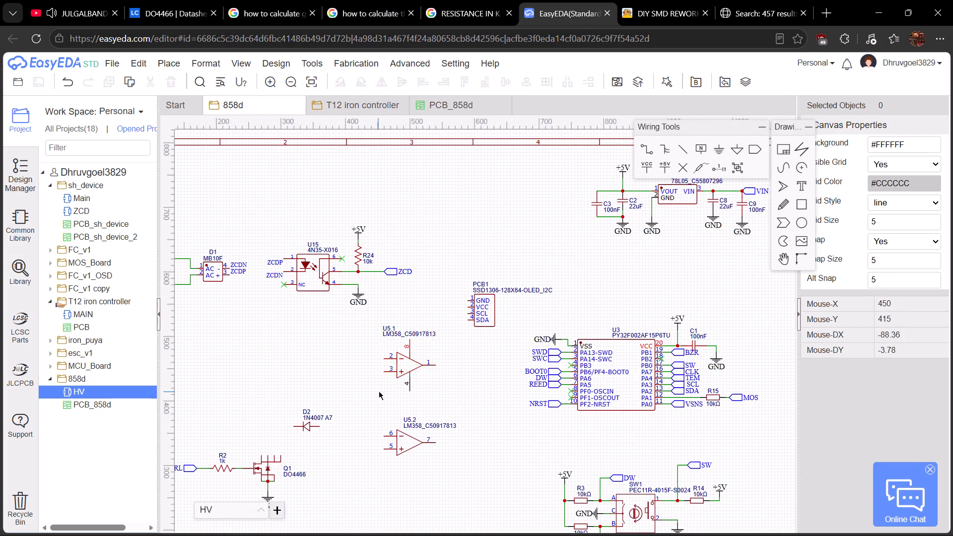
pyautogui.moveTo(379, 390); pyautogui.dragTo(420, 374, button='right')
pyautogui.scroll(3, 430, 366)
pyautogui.scroll(-2, 476, 395)
pyautogui.moveTo(479, 462); pyautogui.dragTo(479, 492)
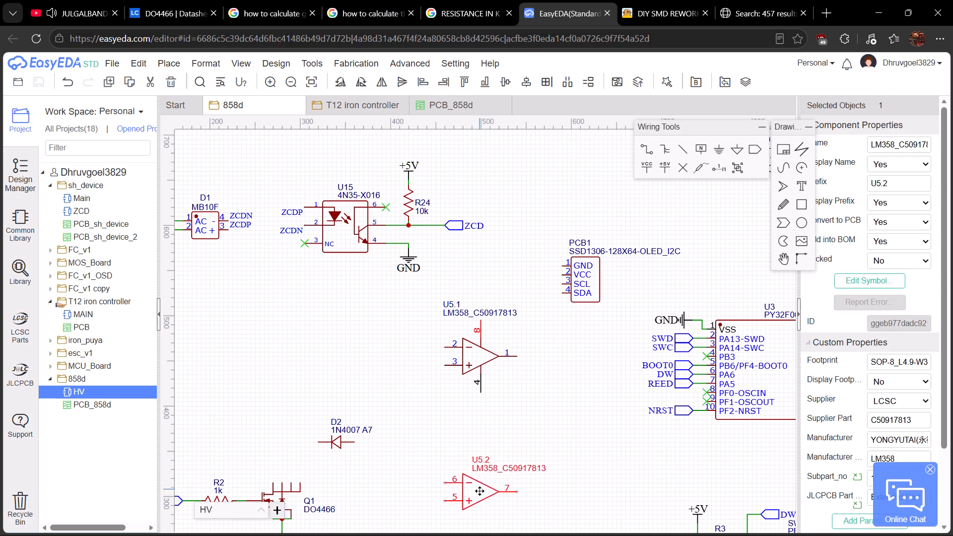
pyautogui.moveTo(479, 492); pyautogui.dragTo(476, 524)
pyautogui.click(523, 375)
# Place a GND flag below pin 4 of op-amp U5.1 and wire the gap between them.
pyautogui.click(718, 148)
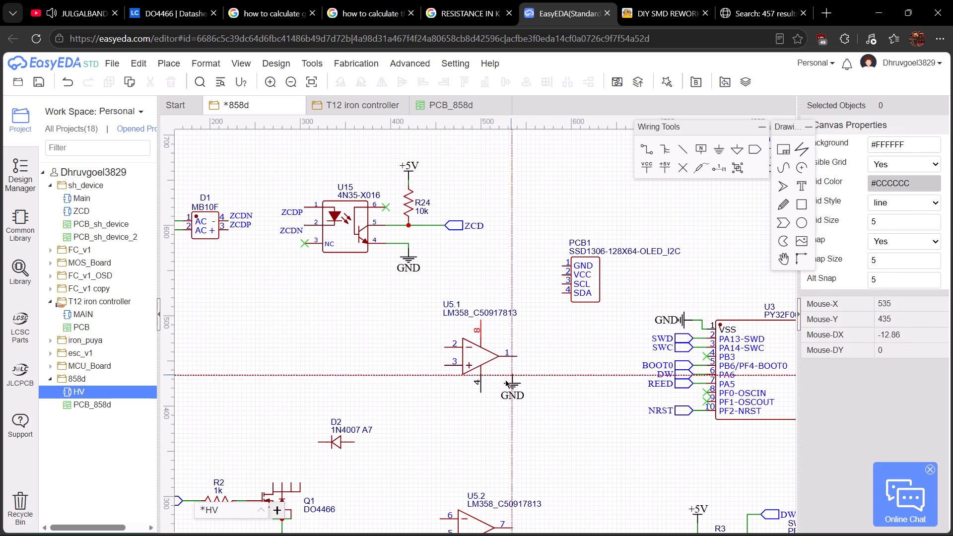
pyautogui.scroll(4, 486, 399)
pyautogui.click(482, 369)
pyautogui.rightClick(515, 355)
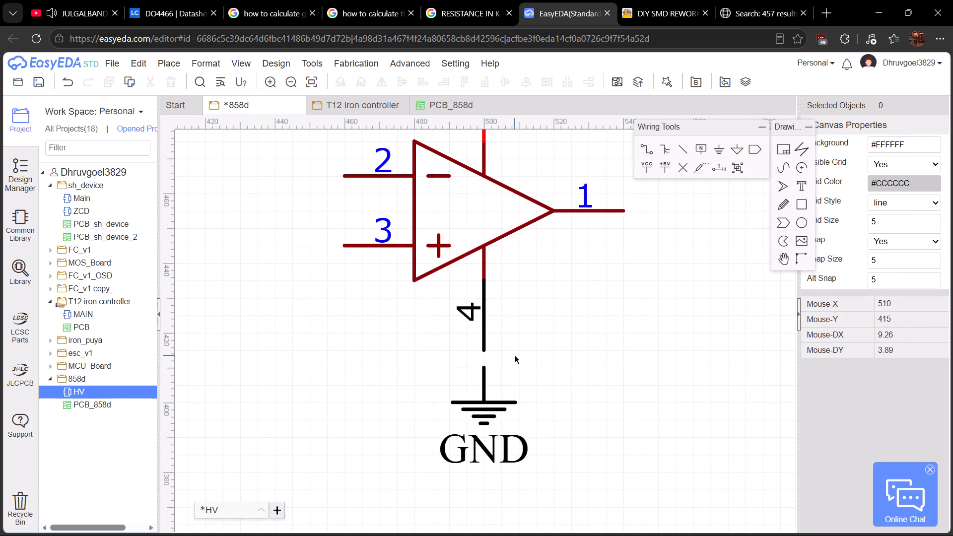
pyautogui.scroll(5, 502, 357)
pyautogui.press('w')
pyautogui.moveTo(388, 400); pyautogui.dragTo(390, 395)
pyautogui.click(404, 346)
pyautogui.press('Escape')
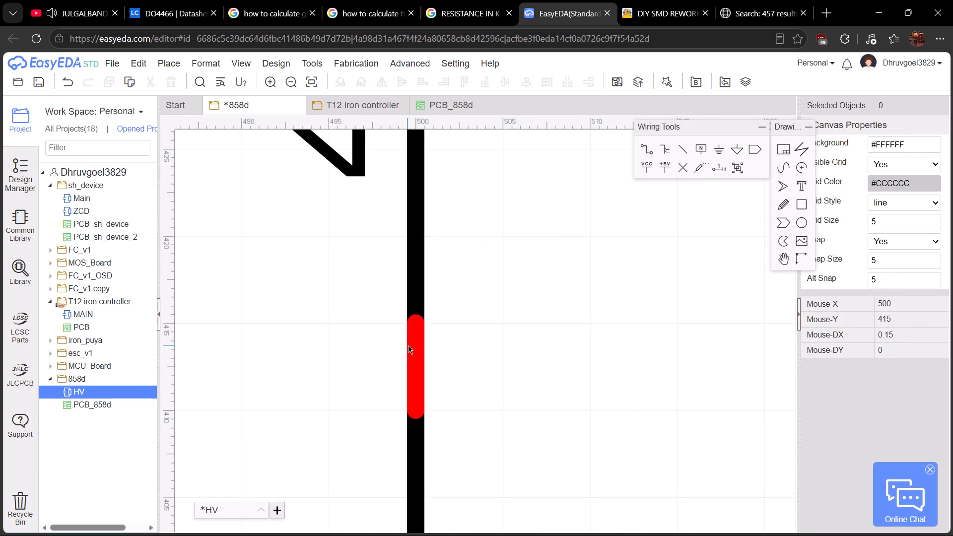
# Shorten the part name shown on op-amp U5.1 to LM358.
pyautogui.scroll(-5, 409, 349)
pyautogui.moveTo(462, 275); pyautogui.dragTo(487, 447, button='right')
pyautogui.scroll(-2, 454, 253)
pyautogui.doubleClick(470, 230)
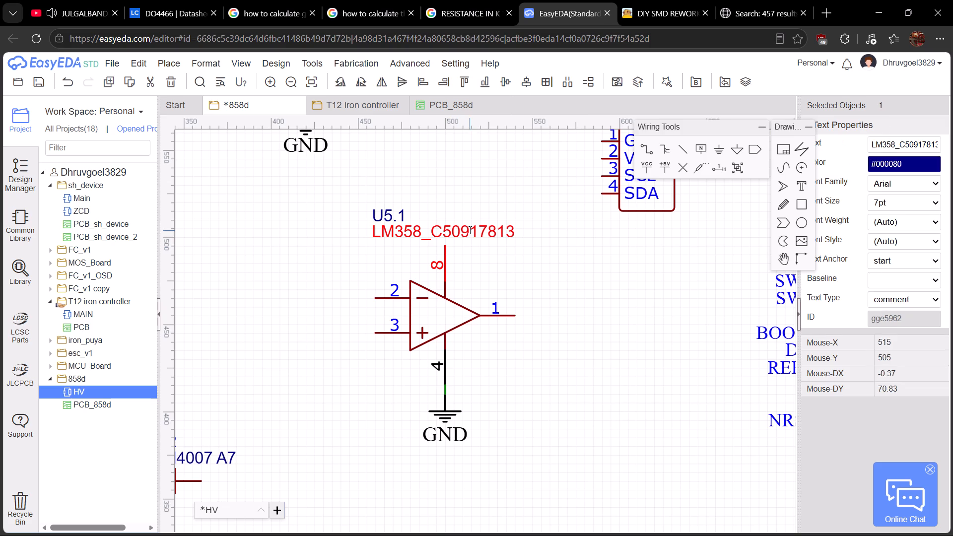
pyautogui.click(546, 245)
pyautogui.press('BackSpace')
pyautogui.press('BackSpace')
pyautogui.press('BackSpace')
pyautogui.press('BackSpace')
pyautogui.press('BackSpace')
pyautogui.press('BackSpace')
pyautogui.press('BackSpace')
pyautogui.press('BackSpace')
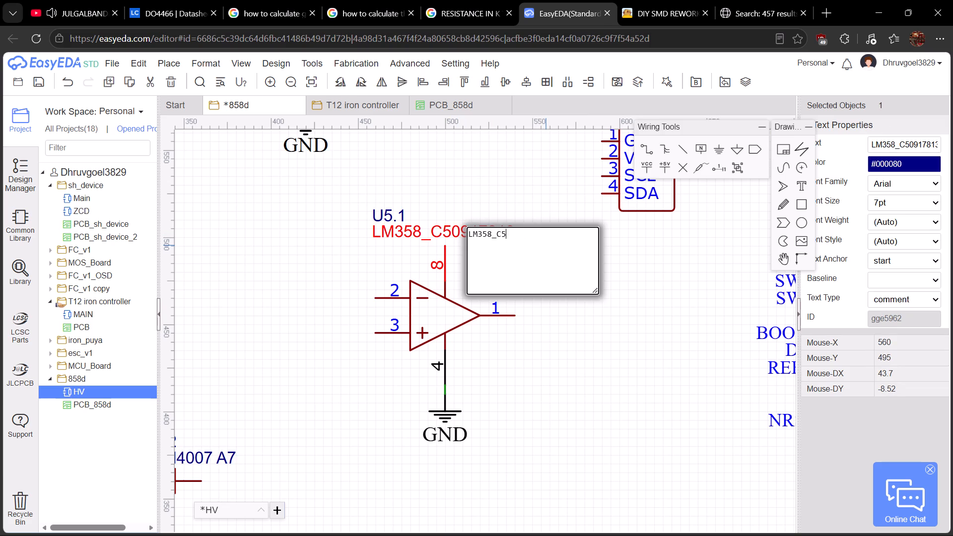
pyautogui.press('BackSpace')
pyautogui.press('BackSpace')
pyautogui.press('Return')
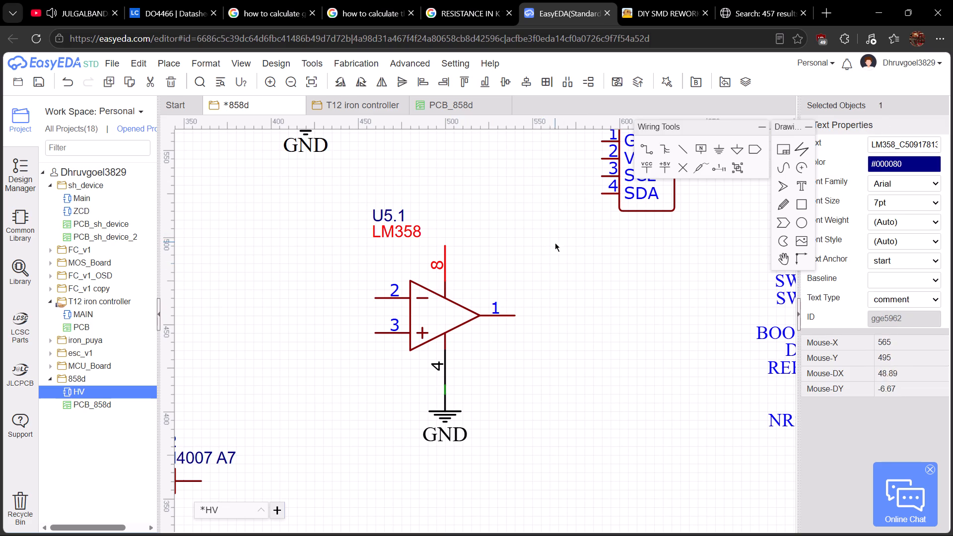
pyautogui.click(551, 245)
# Add a +5V power flag to pin 8 of op-amp U5.1, spaced off the pin by a short wire.
pyautogui.click(666, 163)
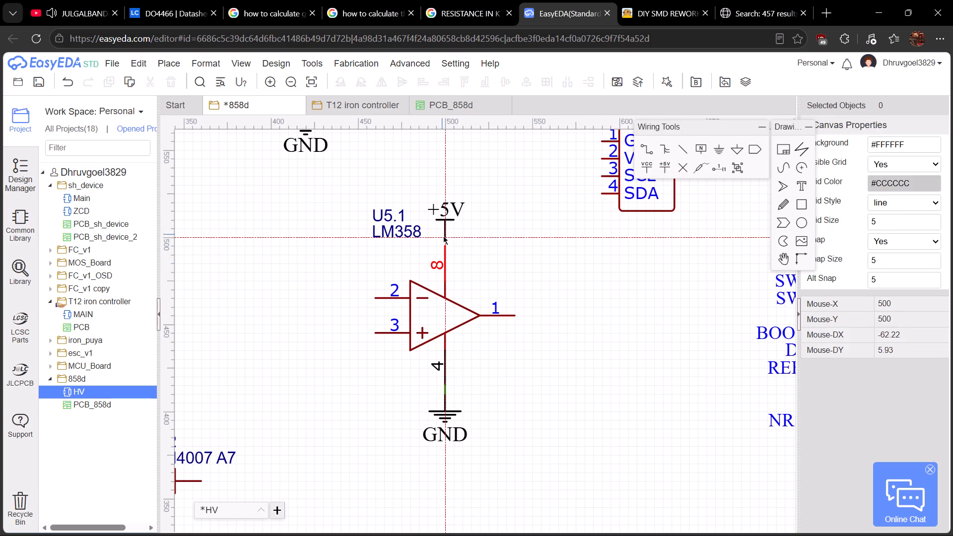
pyautogui.click(446, 247)
pyautogui.press('Escape')
pyautogui.moveTo(443, 235); pyautogui.dragTo(445, 226)
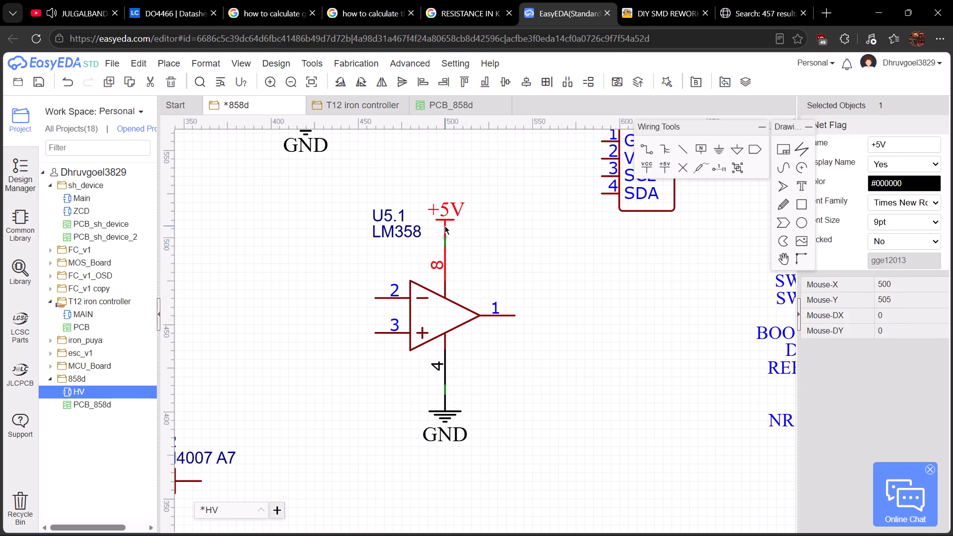
pyautogui.click(475, 256)
# Save the 858d schematic with the op-amp supply connections.
pyautogui.scroll(-4, 474, 256)
pyautogui.moveTo(478, 255); pyautogui.dragTo(454, 287, button='right')
pyautogui.click(459, 277)
pyautogui.hotkey('ctrl', 's')
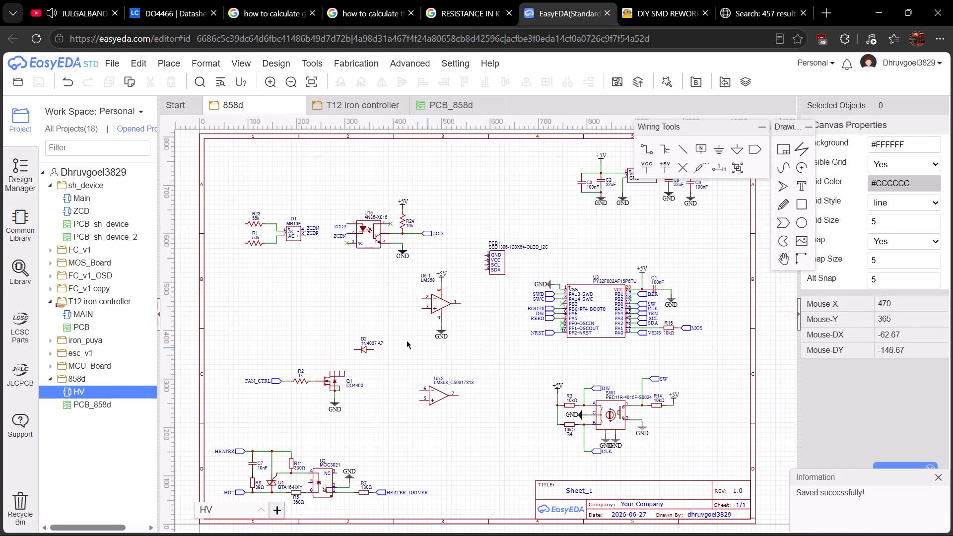
# Move the whole zero-crossing detector block, from R23 and R1 to the ZCD port, into the sheet's upper-left corner.
pyautogui.moveTo(241, 169); pyautogui.dragTo(439, 262)
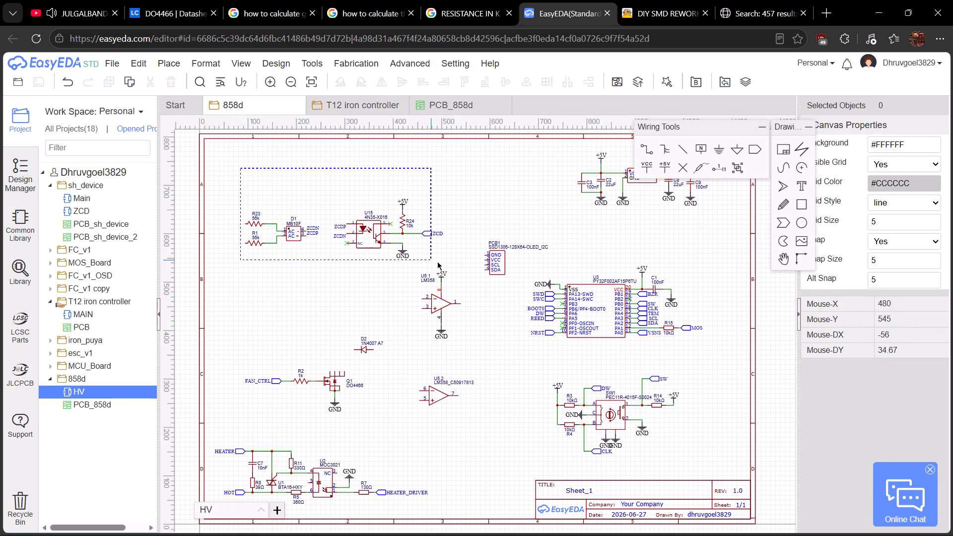
pyautogui.moveTo(439, 262); pyautogui.dragTo(456, 267)
pyautogui.moveTo(369, 236); pyautogui.dragTo(345, 198)
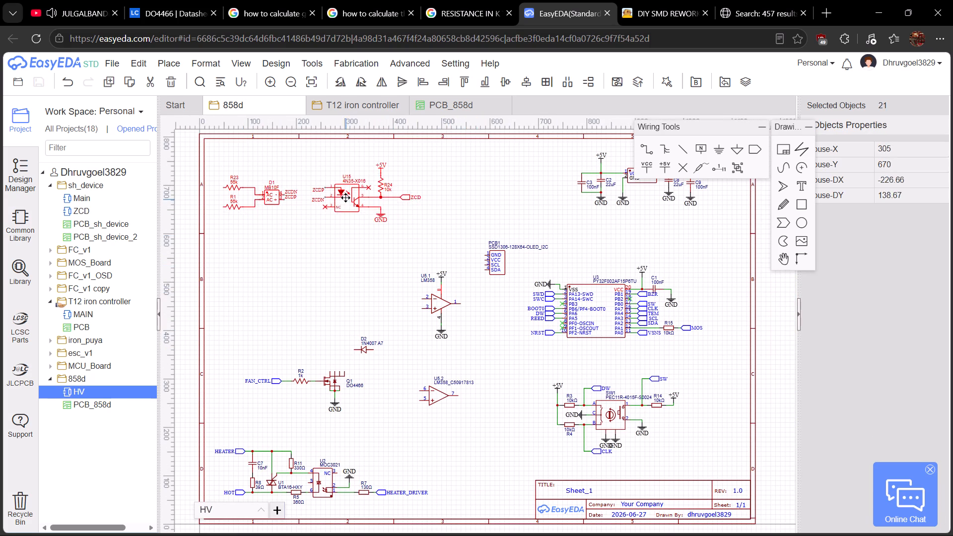
pyautogui.moveTo(345, 198); pyautogui.dragTo(345, 187)
pyautogui.click(324, 250)
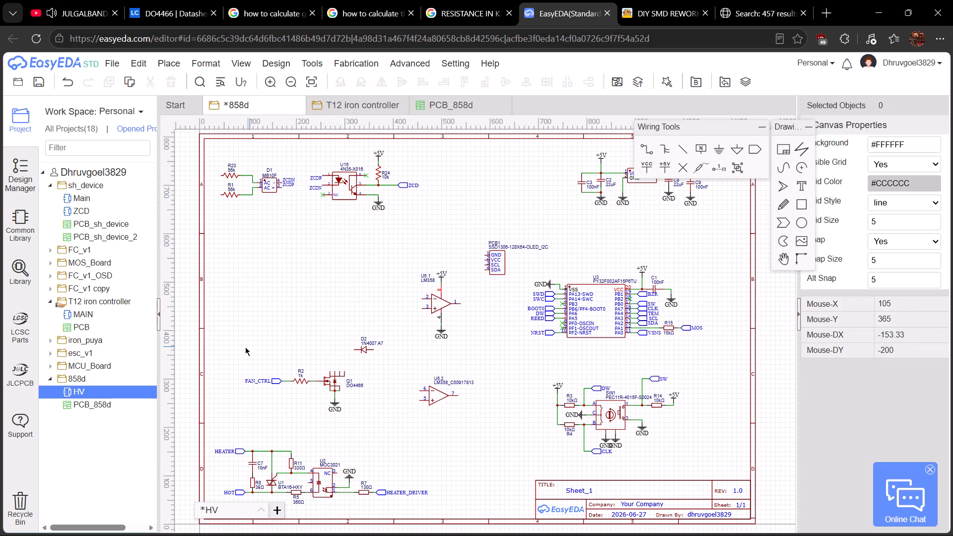
# Move the FAN_CTRL MOSFET circuit together with diode D2 up and left, away from the op-amps.
pyautogui.moveTo(237, 327); pyautogui.dragTo(410, 422)
pyautogui.moveTo(337, 384); pyautogui.dragTo(313, 350)
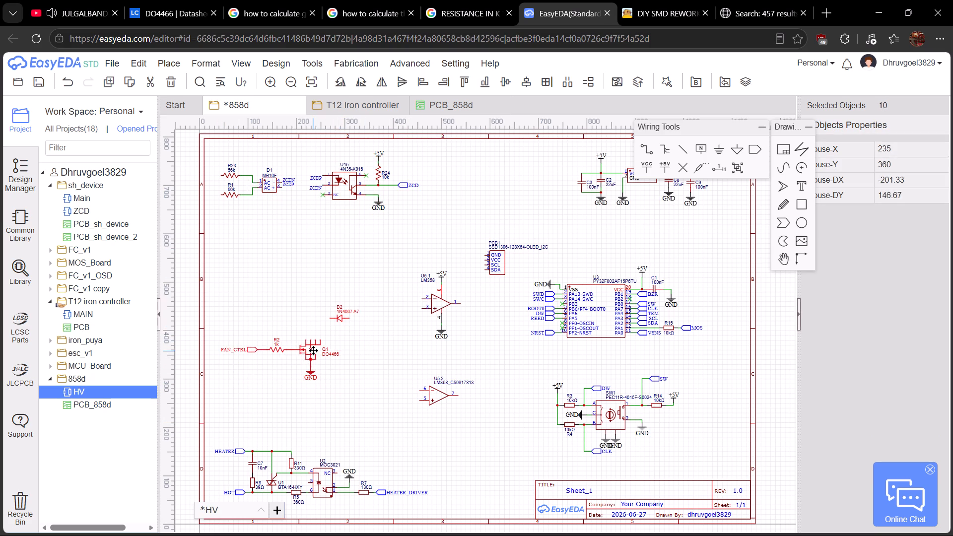
pyautogui.moveTo(313, 350); pyautogui.dragTo(313, 350)
pyautogui.click(364, 387)
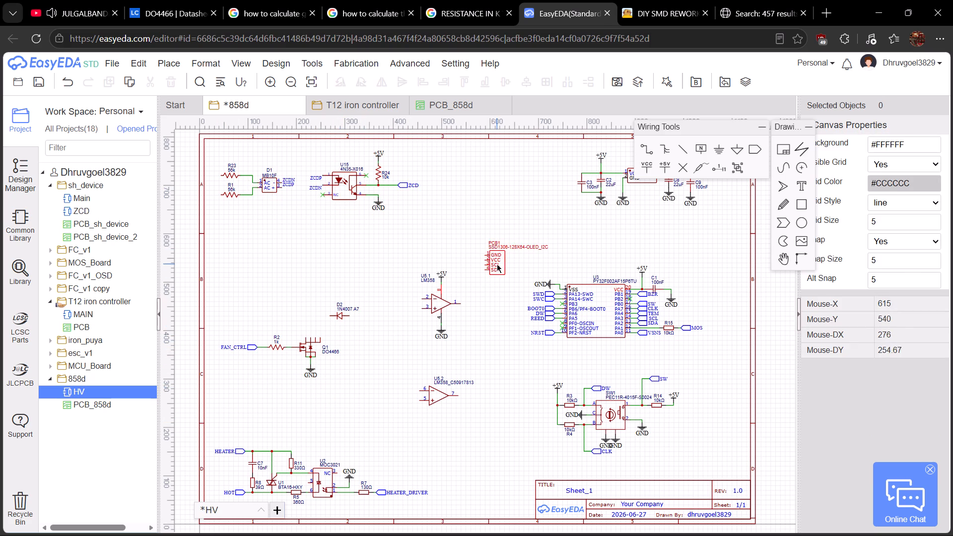
# Move the OLED display PCB1 down to the free area between the heater driver circuit and the title block.
pyautogui.moveTo(497, 264); pyautogui.dragTo(491, 474)
# Replace the HEATER_DRIVER port name beside R7 with a new name starting with T.
pyautogui.moveTo(423, 447); pyautogui.dragTo(469, 344, button='right')
pyautogui.scroll(3, 448, 373)
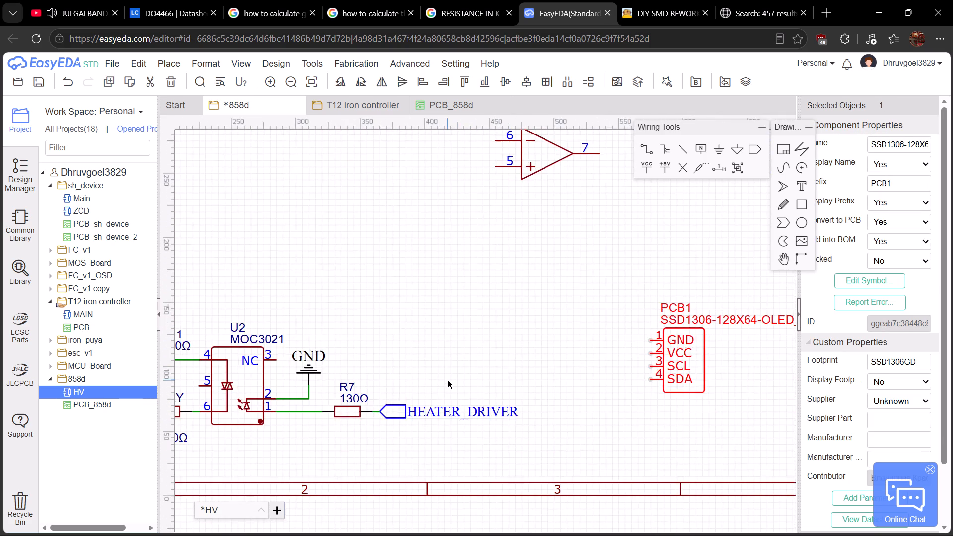
pyautogui.moveTo(448, 380); pyautogui.dragTo(532, 345, button='right')
pyautogui.doubleClick(537, 380)
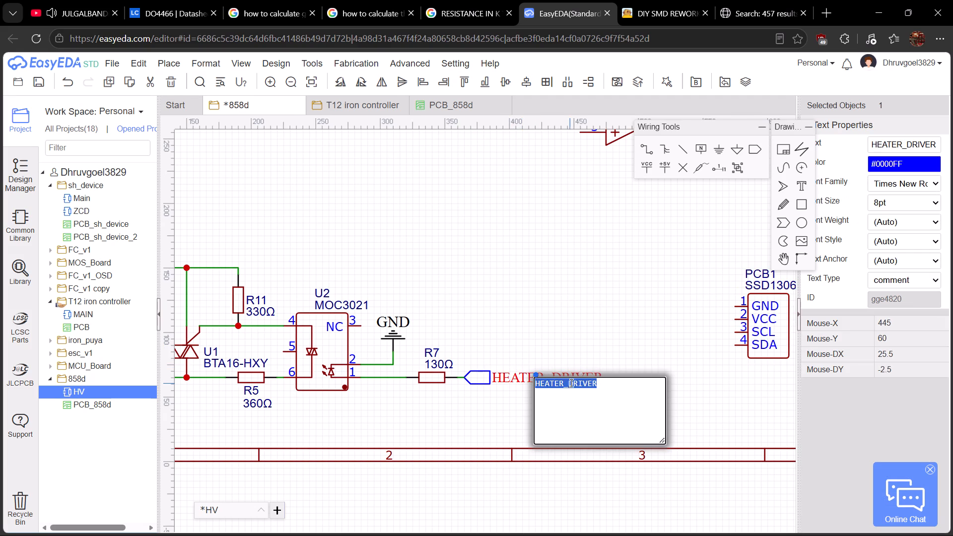
pyautogui.hotkey('shift', 't')
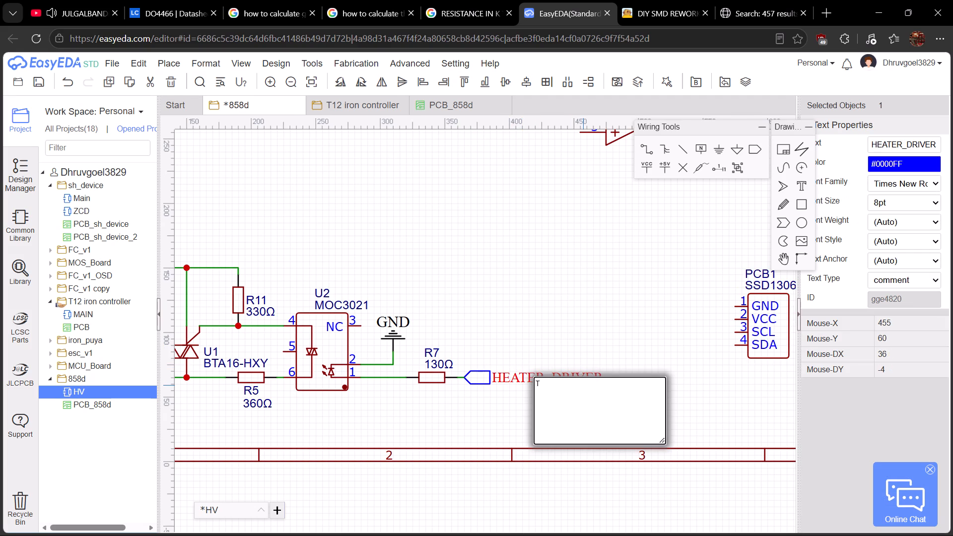
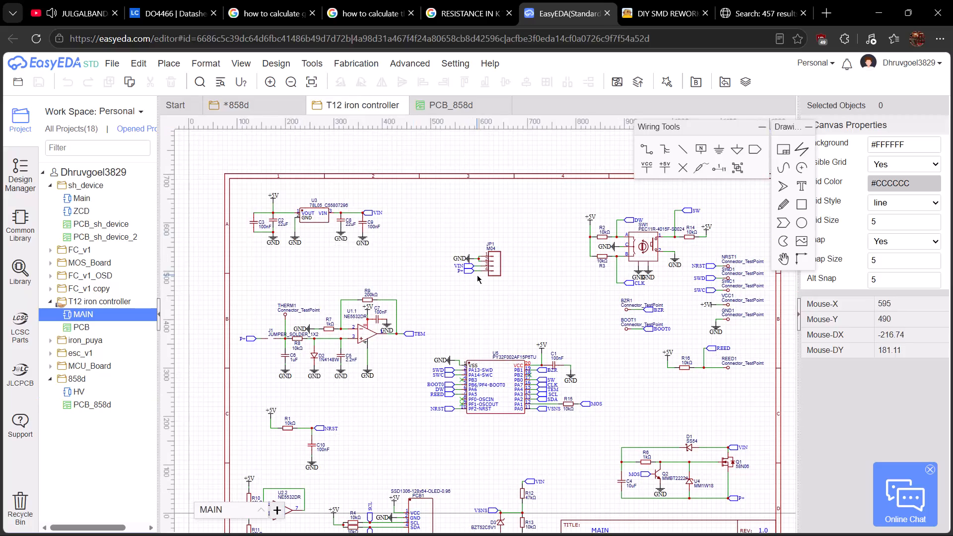
# Copy the SSD1306 OLED circuit with pull-ups R4 and R5, SCL/SDA ports and power flags from the T12 iron controller schematic.
pyautogui.scroll(-1, 477, 276)
pyautogui.moveTo(414, 338); pyautogui.dragTo(453, 244, button='right')
pyautogui.scroll(2, 440, 393)
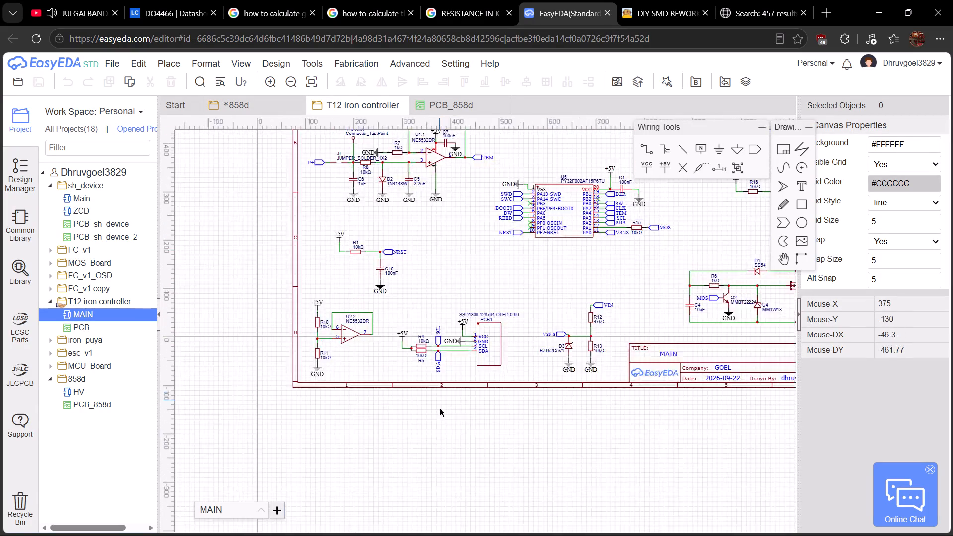
pyautogui.scroll(2, 440, 409)
pyautogui.moveTo(463, 279); pyautogui.dragTo(451, 350, button='right')
pyautogui.moveTo(315, 211); pyautogui.dragTo(472, 316)
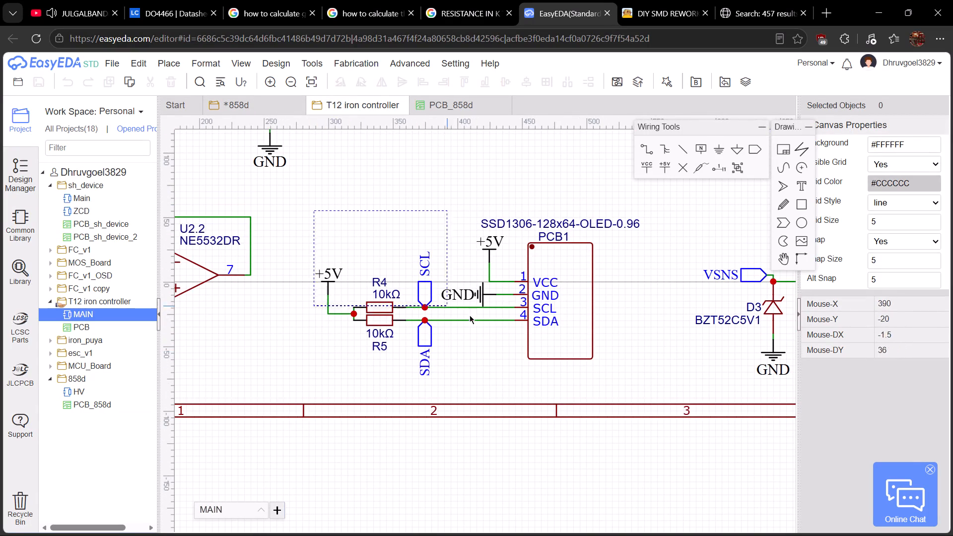
pyautogui.moveTo(472, 316); pyautogui.dragTo(680, 400)
pyautogui.scroll(-3, 634, 363)
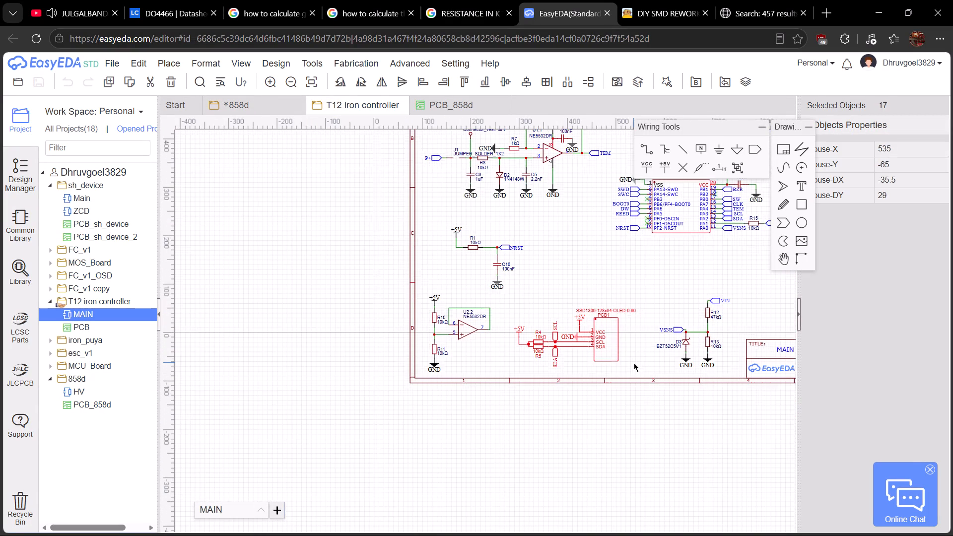
pyautogui.scroll(4, 634, 363)
pyautogui.hotkey('ctrl', 'c')
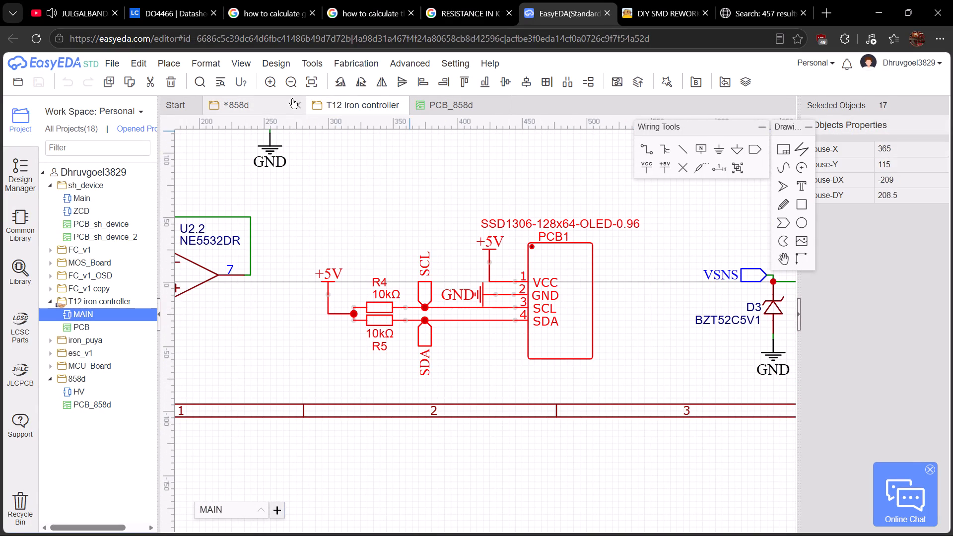
# Paste the copied OLED circuit into the 858d schematic, in the free area below op-amp U5.2.
pyautogui.click(247, 99)
pyautogui.scroll(-2, 455, 361)
pyautogui.moveTo(528, 325); pyautogui.dragTo(442, 325, button='right')
pyautogui.hotkey('ctrl', 'v')
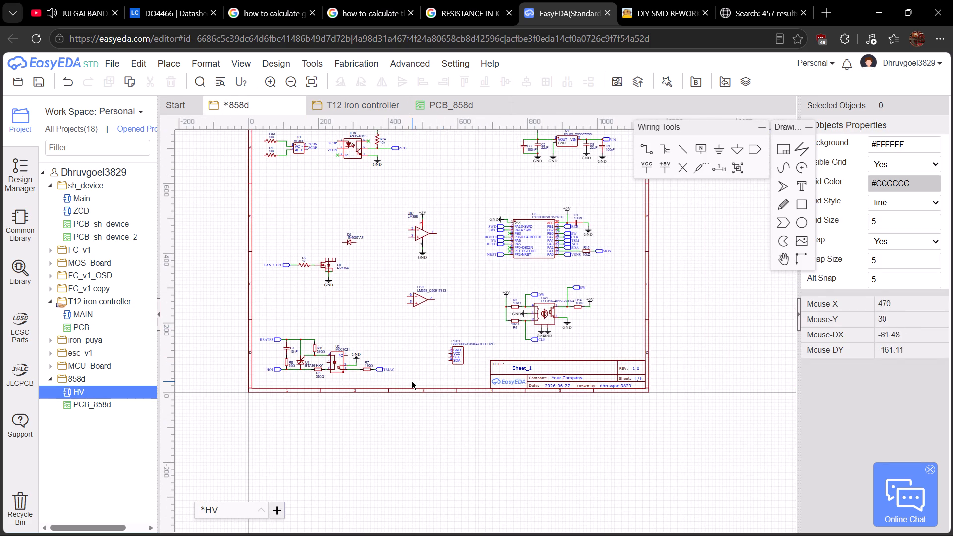
pyautogui.scroll(3, 412, 381)
pyautogui.click(298, 255)
pyautogui.press('Escape')
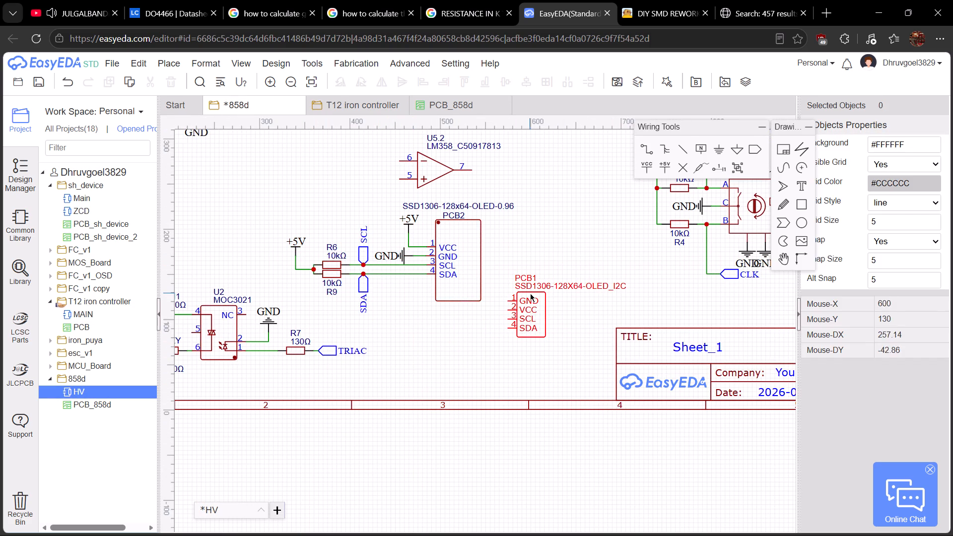
# Delete the pasted OLED symbol PCB2 and the leftover wires on its +5V and GND flags, bringing PCB1 close beside them.
pyautogui.click(455, 261)
pyautogui.press('Delete')
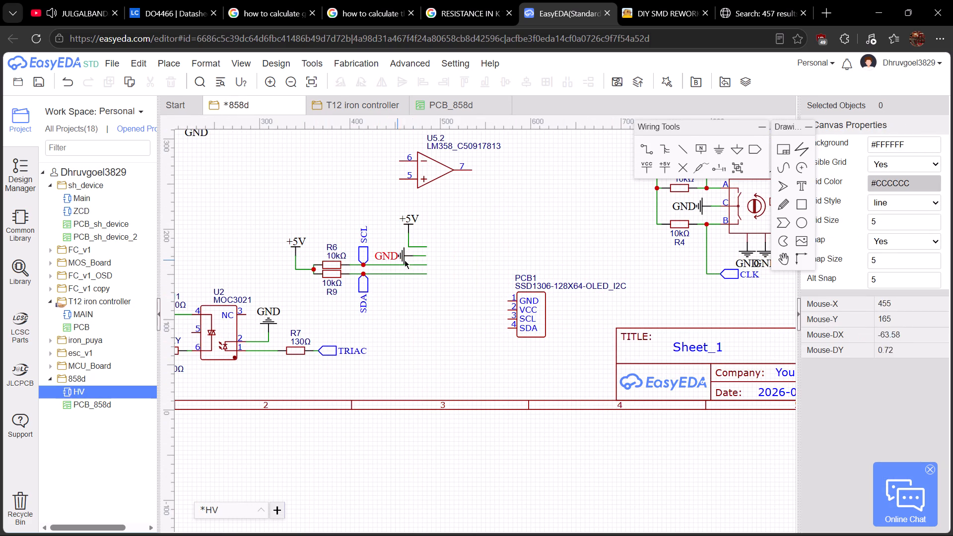
pyautogui.moveTo(546, 313); pyautogui.dragTo(485, 270)
pyautogui.scroll(4, 485, 270)
pyautogui.moveTo(386, 253); pyautogui.dragTo(663, 386, button='right')
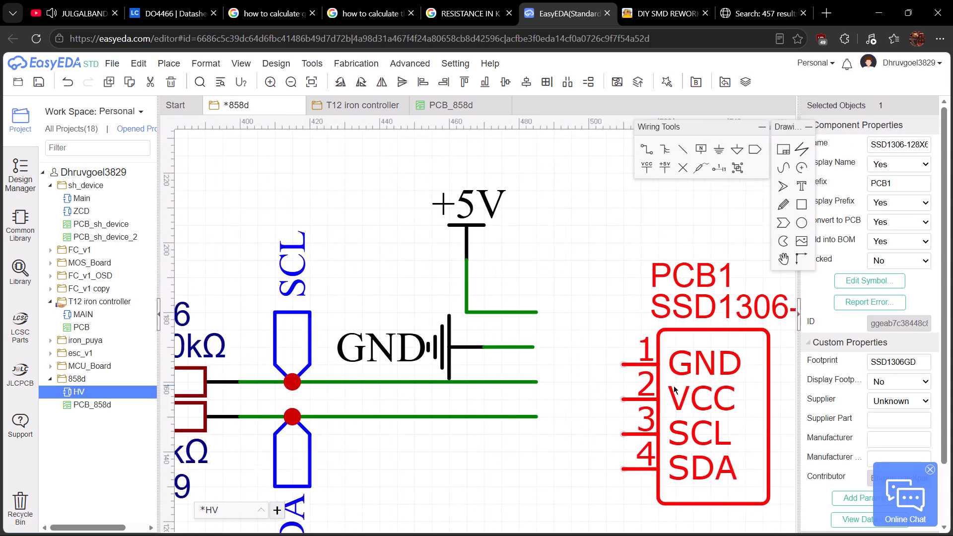
pyautogui.scroll(-2, 479, 353)
pyautogui.click(469, 350)
pyautogui.click(493, 350)
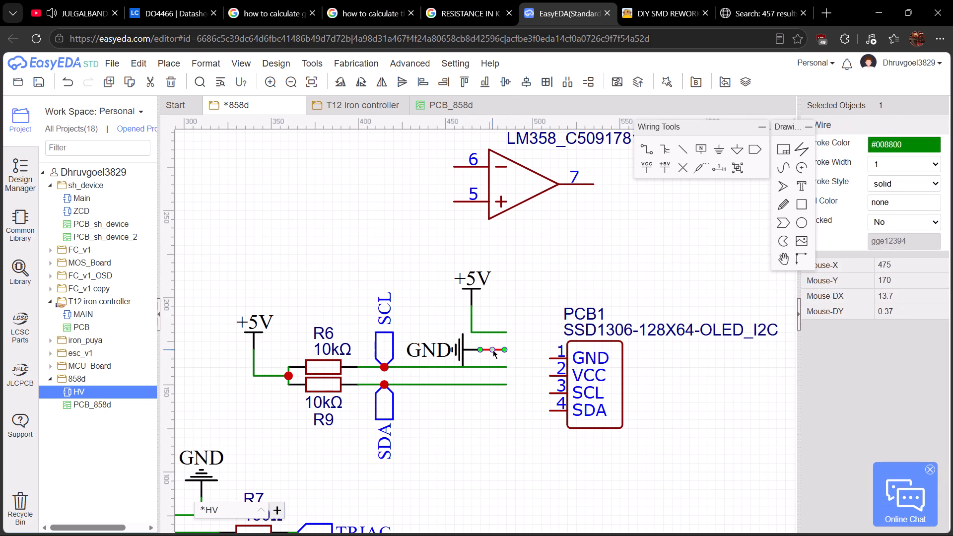
pyautogui.press('Delete')
pyautogui.click(482, 331)
pyautogui.press('Delete')
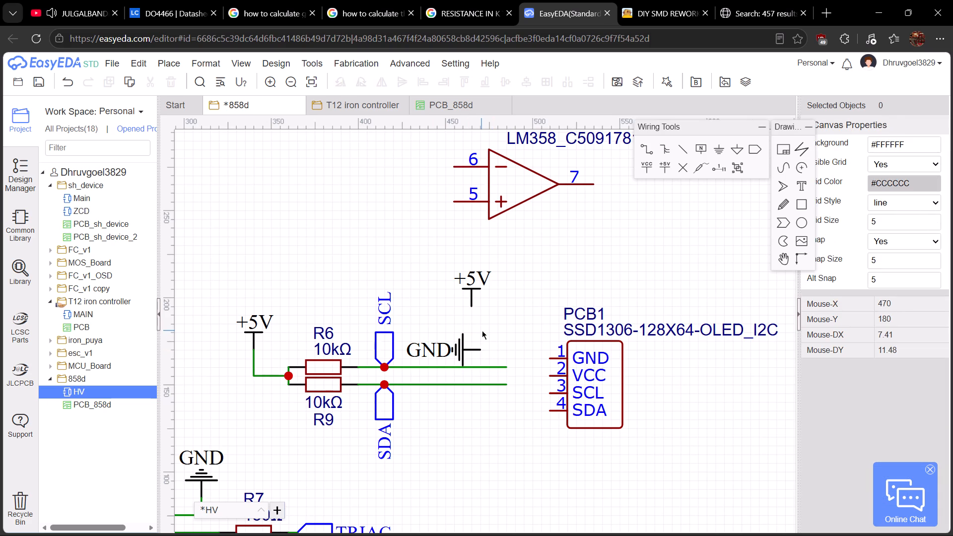
# Move the GND flag clear of the circuit and place PCB1 with its SCL and SDA pins on the pull-up wires.
pyautogui.moveTo(467, 344); pyautogui.dragTo(414, 243)
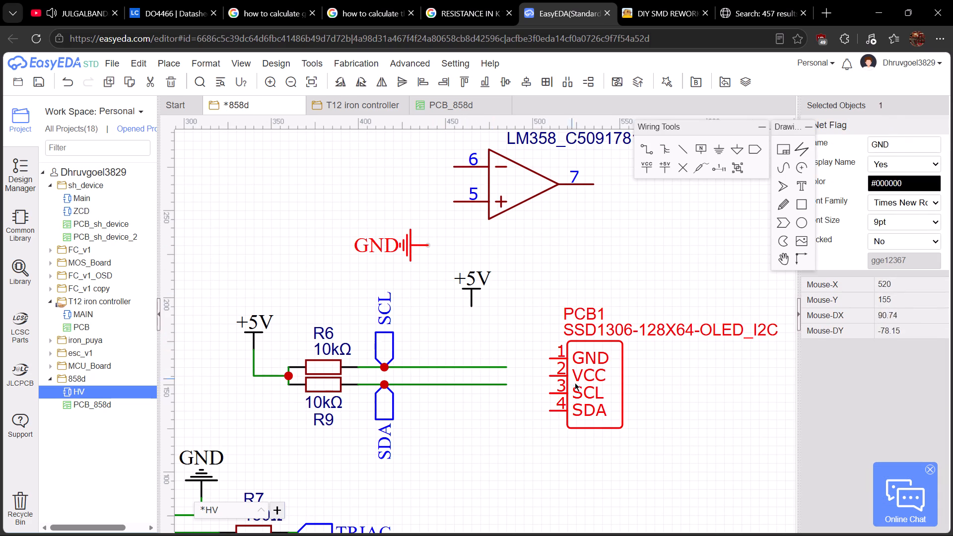
pyautogui.moveTo(594, 399); pyautogui.dragTo(552, 372)
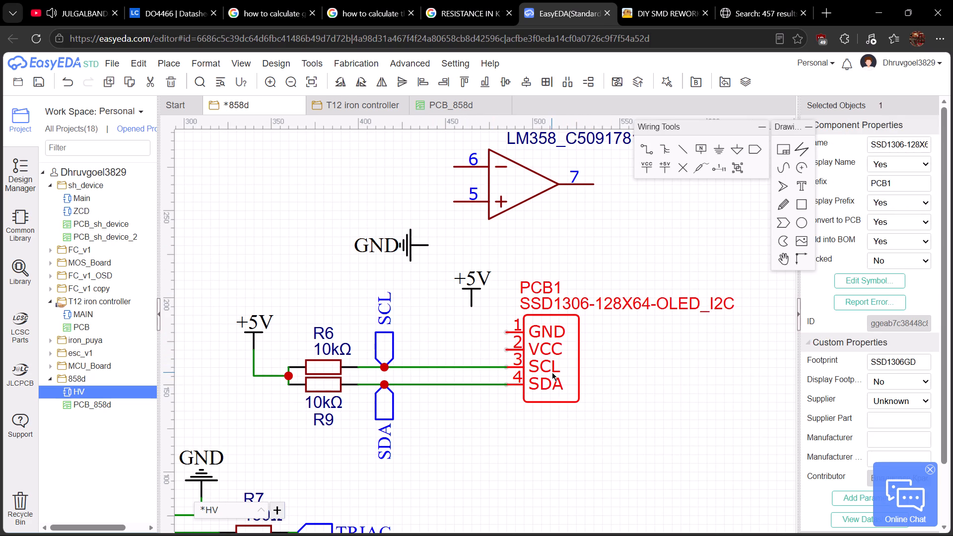
pyautogui.click(442, 326)
# Rotate the +5V flag sideways beside the SCL port and wire it to PCB1's VCC pin.
pyautogui.moveTo(447, 328); pyautogui.dragTo(523, 367, button='right')
pyautogui.moveTo(528, 365); pyautogui.dragTo(568, 324, button='right')
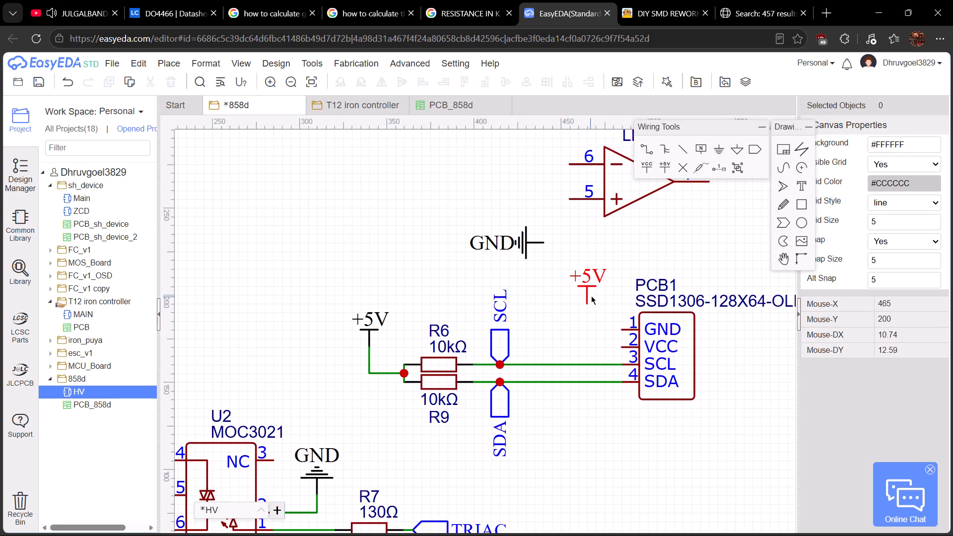
pyautogui.moveTo(583, 295); pyautogui.dragTo(561, 338)
pyautogui.press('r')
pyautogui.moveTo(586, 336); pyautogui.dragTo(576, 326, button='right')
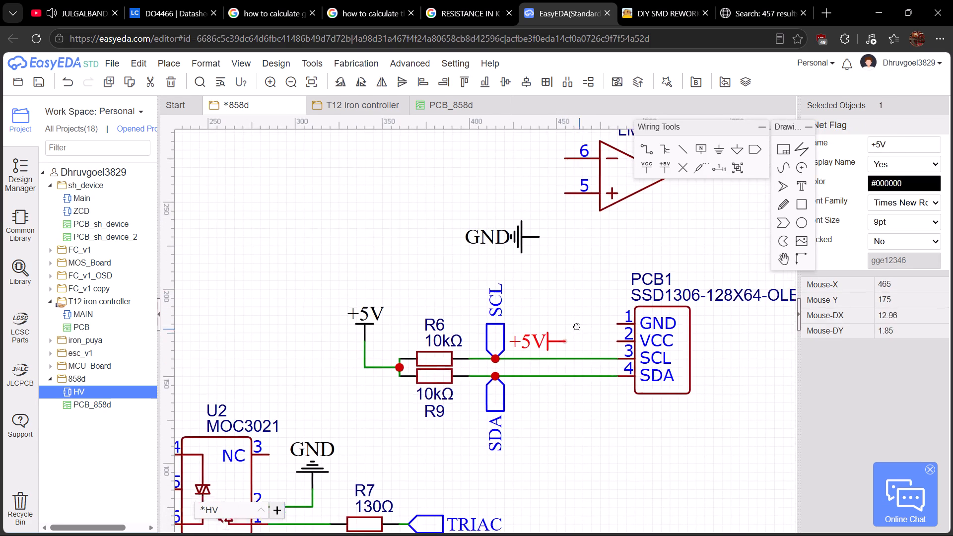
pyautogui.moveTo(576, 326); pyautogui.dragTo(570, 321, button='right')
pyautogui.scroll(3, 569, 322)
pyautogui.press('w')
pyautogui.click(521, 355)
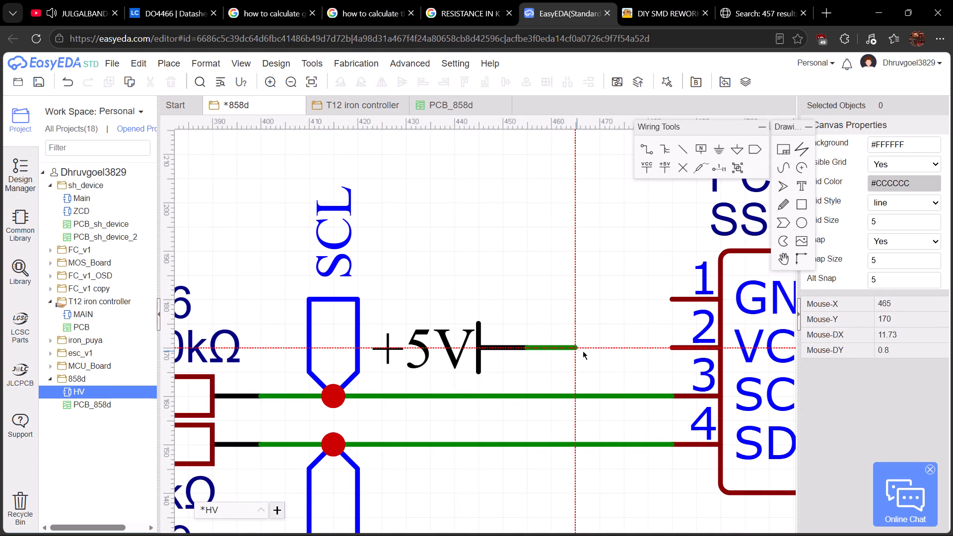
pyautogui.click(675, 352)
pyautogui.press('Escape')
# Place the GND flag just above the +5V flag and wire it to PCB1's GND pin.
pyautogui.scroll(-2, 594, 305)
pyautogui.moveTo(542, 274); pyautogui.dragTo(530, 305, button='right')
pyautogui.moveTo(481, 207); pyautogui.dragTo(539, 255)
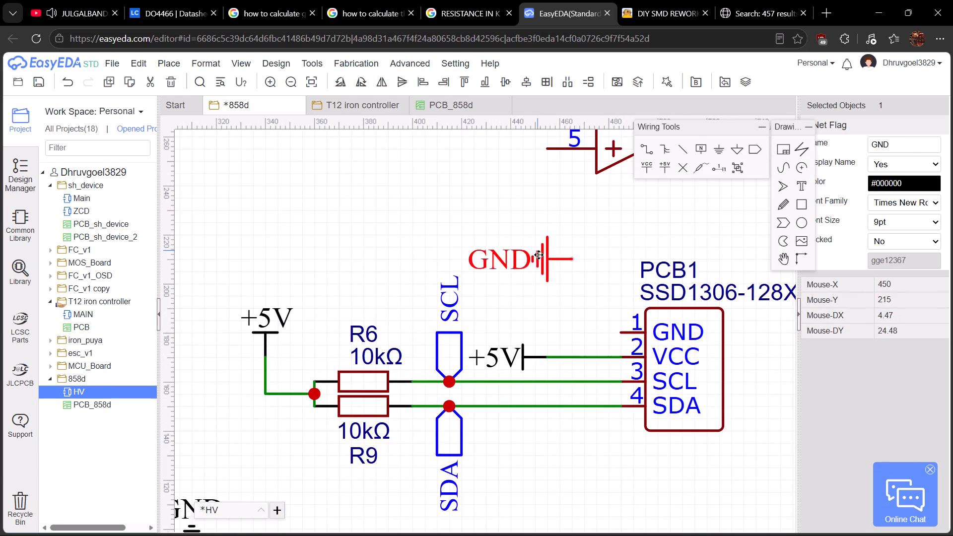
pyautogui.moveTo(539, 255); pyautogui.dragTo(560, 304)
pyautogui.moveTo(593, 283); pyautogui.dragTo(550, 278, button='right')
pyautogui.scroll(2, 556, 304)
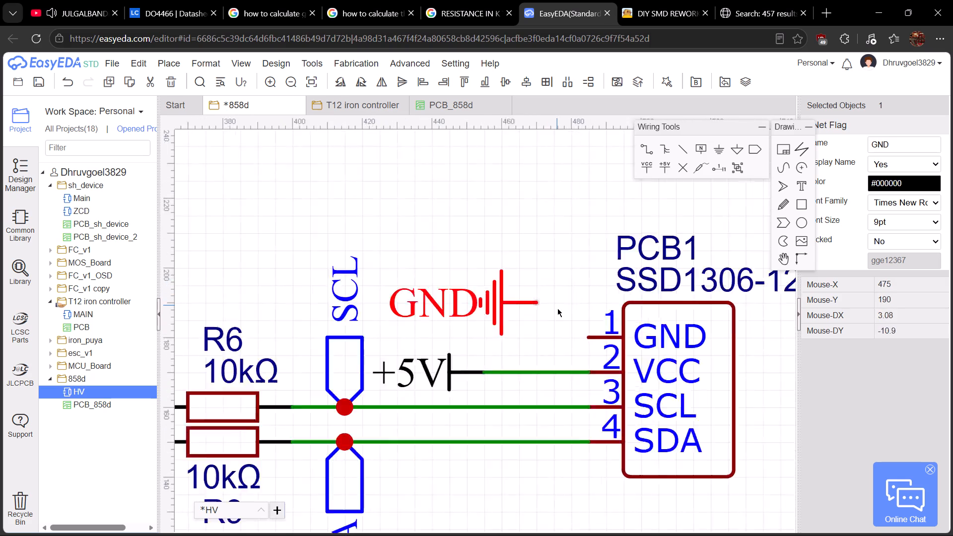
pyautogui.press('w')
pyautogui.click(527, 304)
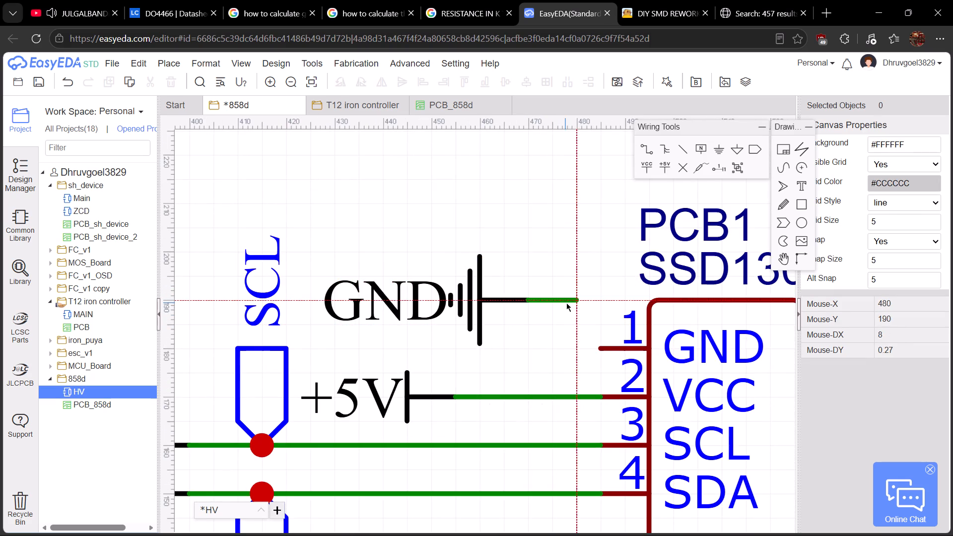
pyautogui.click(566, 303)
pyautogui.click(602, 339)
pyautogui.scroll(-5, 592, 339)
pyautogui.press('Escape')
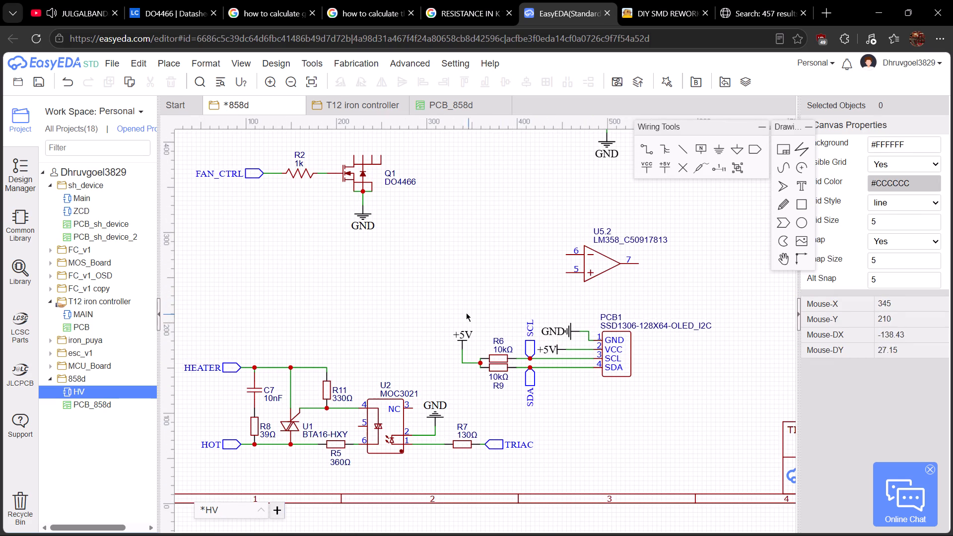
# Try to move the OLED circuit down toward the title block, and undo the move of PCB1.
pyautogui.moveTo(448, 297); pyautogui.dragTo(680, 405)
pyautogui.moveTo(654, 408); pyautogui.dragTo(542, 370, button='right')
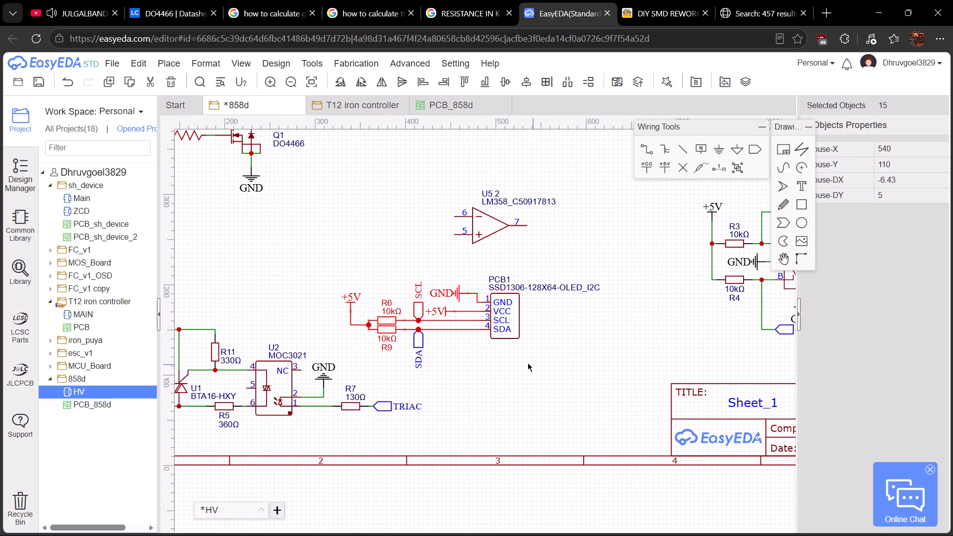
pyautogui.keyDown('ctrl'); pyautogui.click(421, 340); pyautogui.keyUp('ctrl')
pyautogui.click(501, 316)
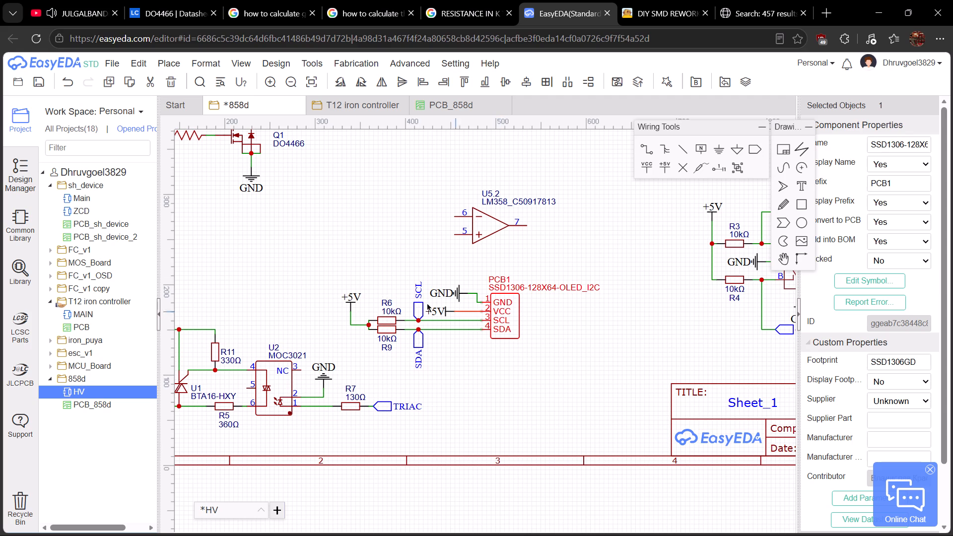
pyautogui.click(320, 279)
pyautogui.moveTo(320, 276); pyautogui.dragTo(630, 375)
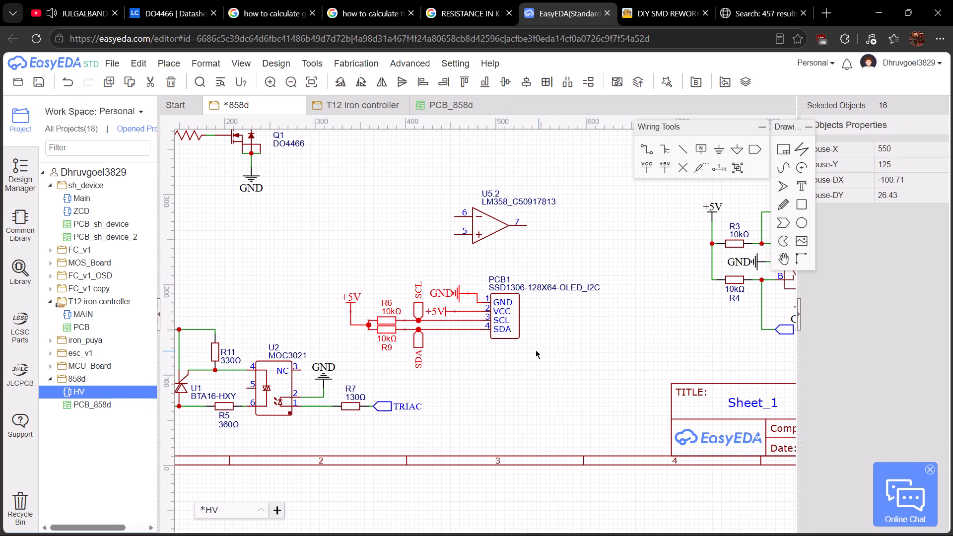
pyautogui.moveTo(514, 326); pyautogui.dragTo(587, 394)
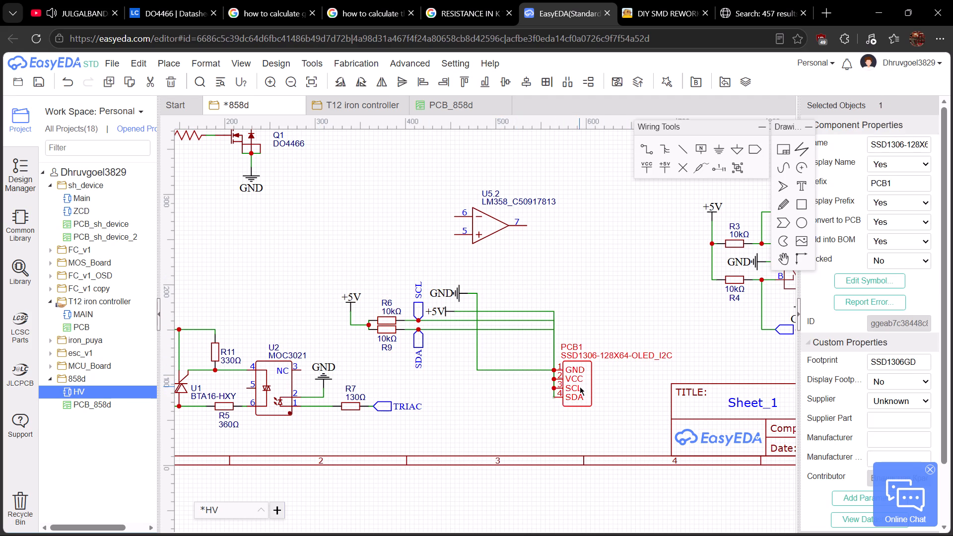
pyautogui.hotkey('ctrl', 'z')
# Move the complete OLED circuit, including PCB1, R6, R9, ports and power flags, down between the TRIAC port and the title block.
pyautogui.moveTo(323, 272); pyautogui.dragTo(604, 379)
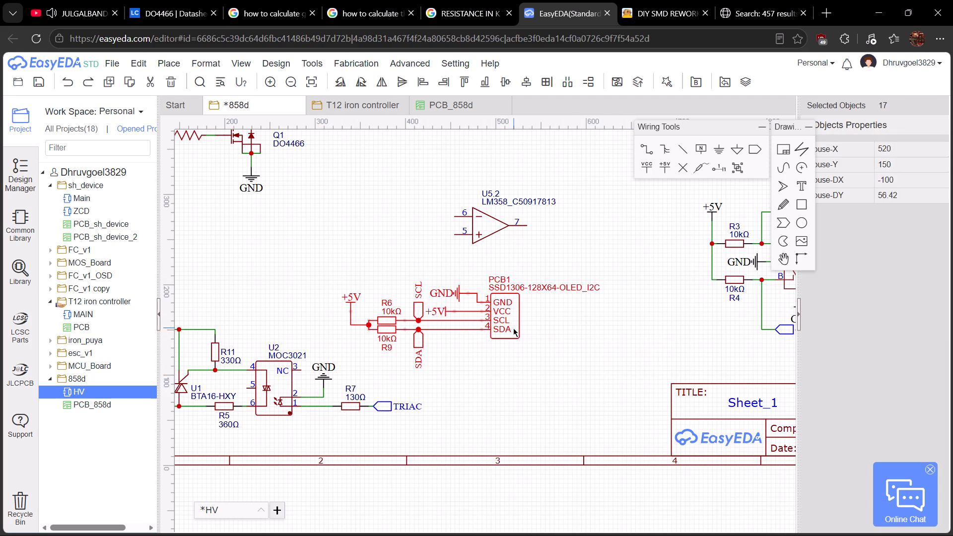
pyautogui.moveTo(510, 326); pyautogui.dragTo(599, 402)
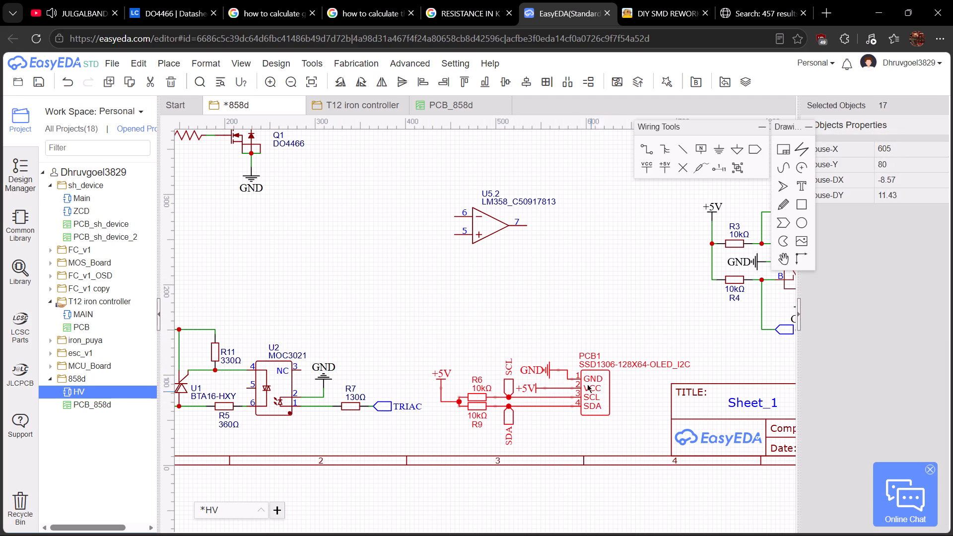
pyautogui.click(564, 310)
# Examine the 858d sheet layout and the T12 iron controller schematic for circuits still needed.
pyautogui.moveTo(600, 309); pyautogui.dragTo(480, 314, button='right')
pyautogui.scroll(-2, 463, 306)
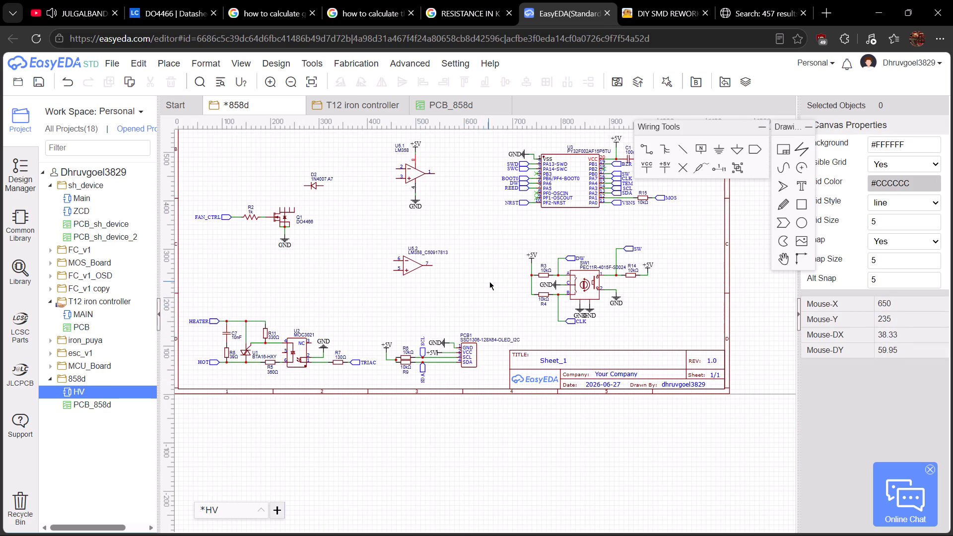
pyautogui.scroll(2, 439, 257)
pyautogui.scroll(-2, 492, 306)
pyautogui.moveTo(458, 255); pyautogui.dragTo(474, 340, button='right')
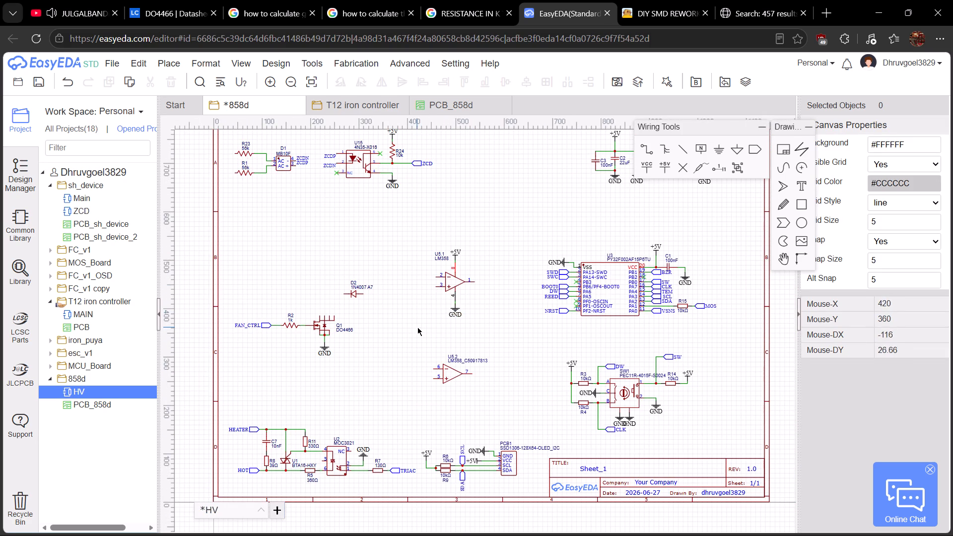
pyautogui.scroll(-1, 578, 334)
pyautogui.moveTo(511, 223); pyautogui.dragTo(543, 265, button='right')
pyautogui.scroll(2, 400, 269)
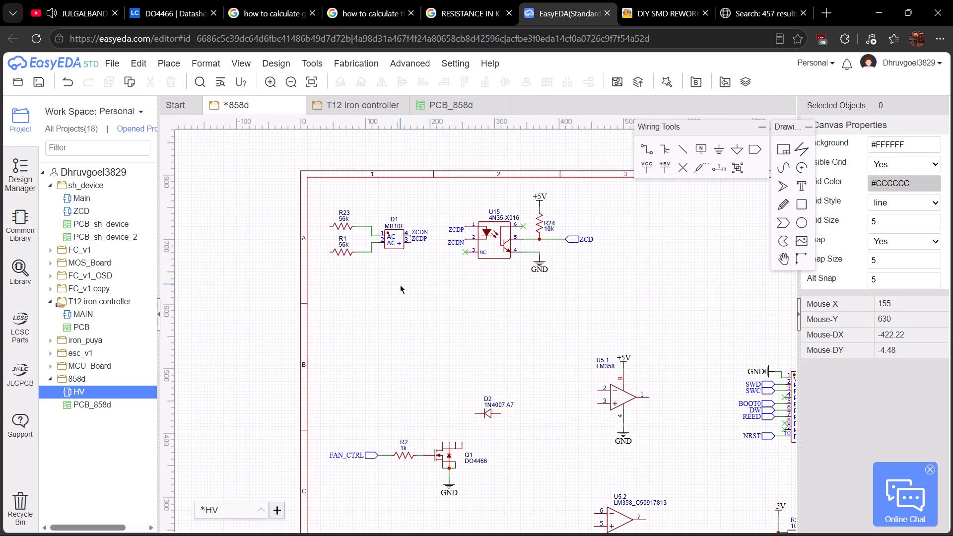
pyautogui.scroll(1, 400, 286)
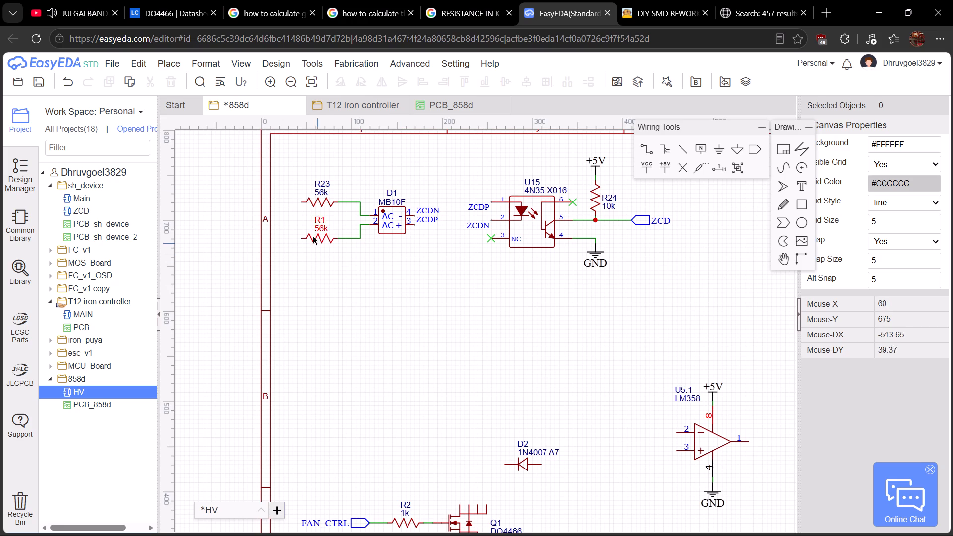
pyautogui.click(340, 104)
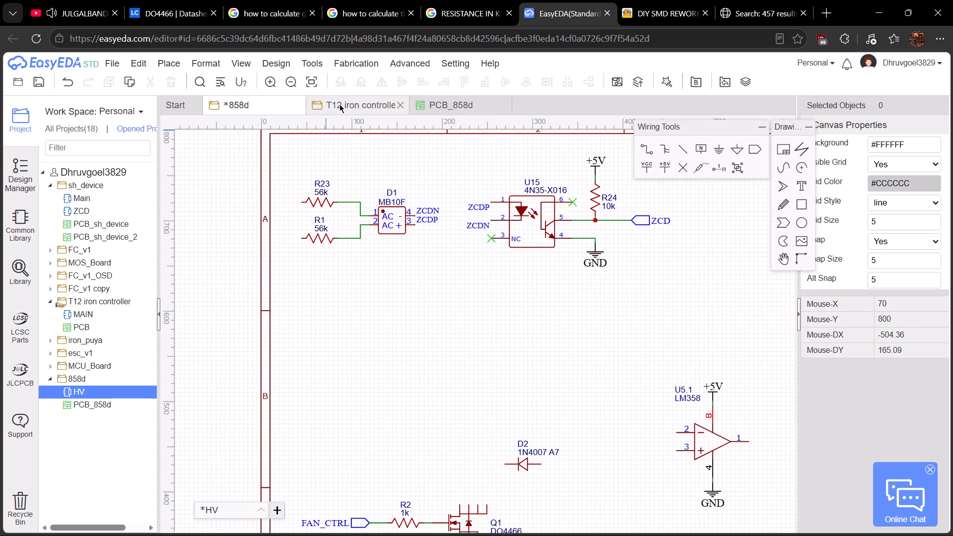
pyautogui.scroll(-1, 453, 297)
pyautogui.scroll(-3, 370, 245)
pyautogui.moveTo(379, 220); pyautogui.dragTo(390, 318, button='right')
pyautogui.scroll(3, 378, 309)
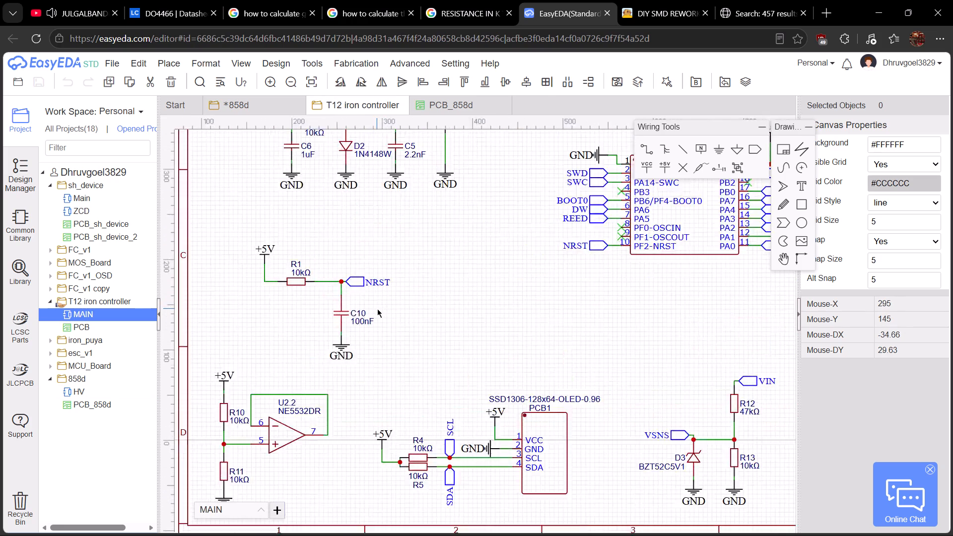
pyautogui.scroll(1, 377, 309)
pyautogui.scroll(-3, 377, 309)
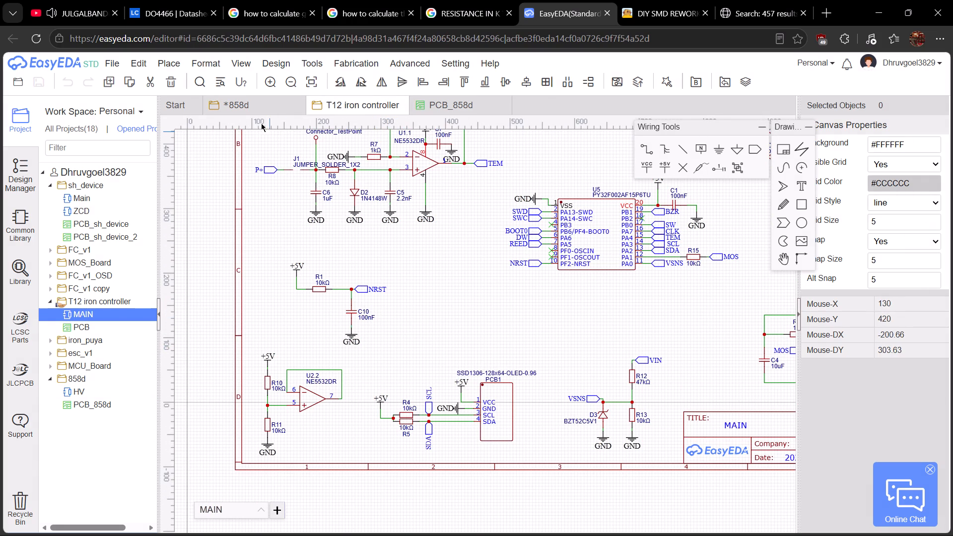
# Return to the 858d schematic and save it.
pyautogui.click(250, 112)
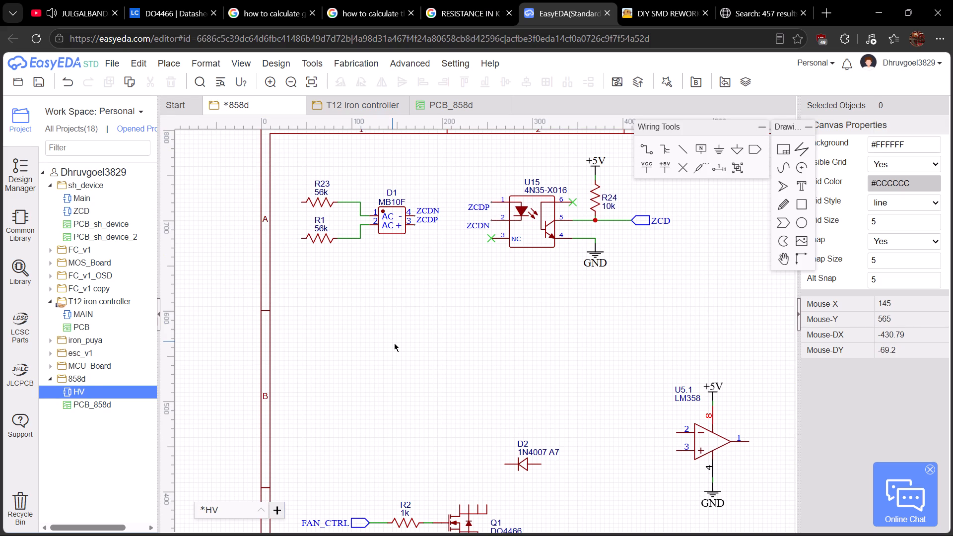
pyautogui.click(432, 338)
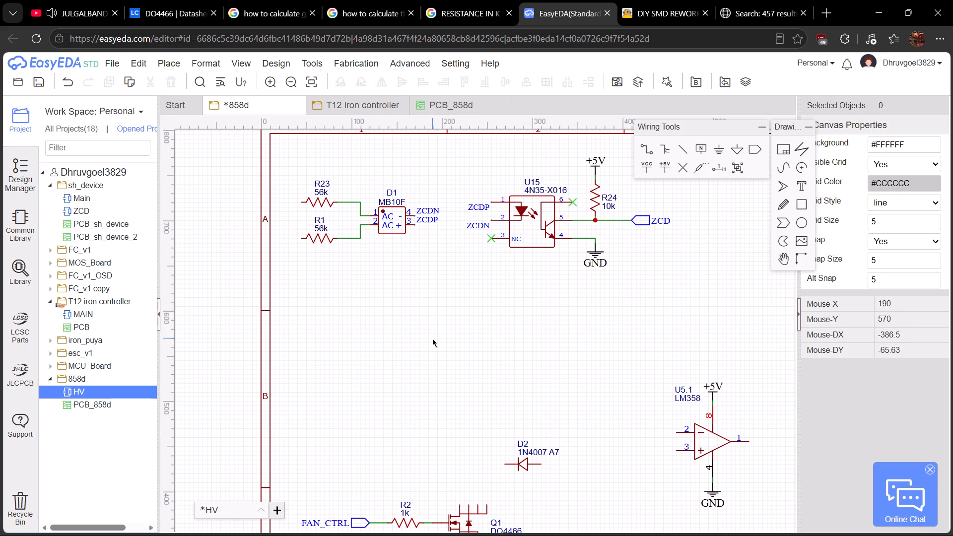
pyautogui.hotkey('ctrl', 's')
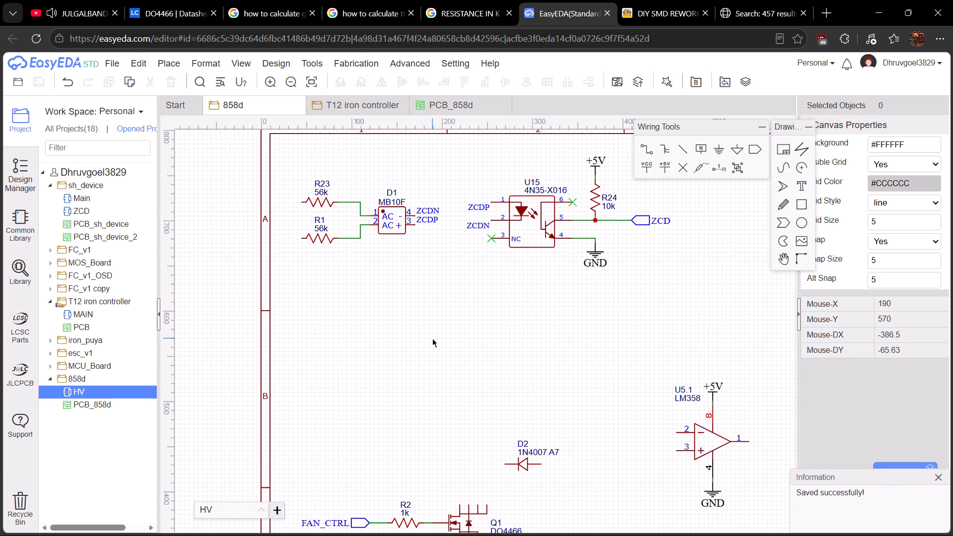
# Examine the circuit diagram on the DIY SMD rework station Instructables page.
pyautogui.moveTo(493, 304); pyautogui.dragTo(435, 252, button='right')
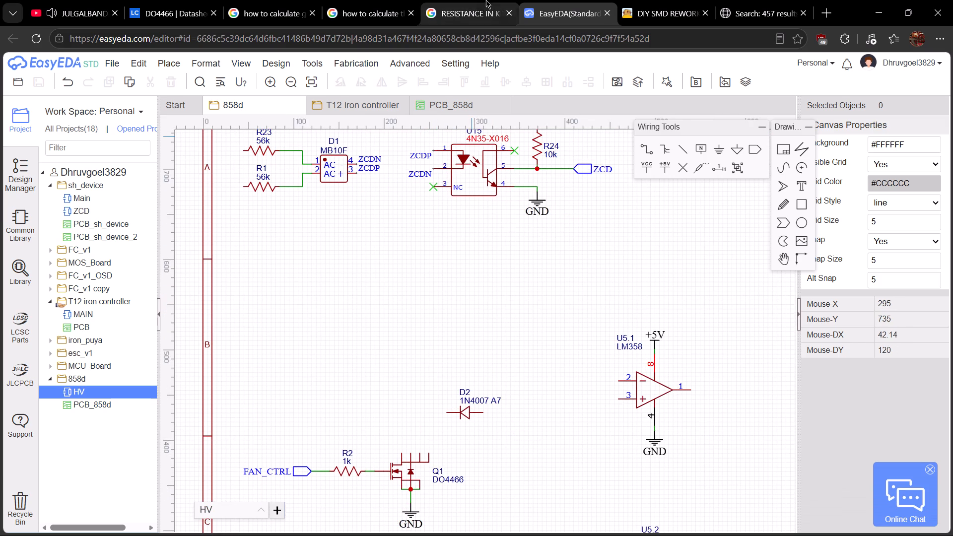
pyautogui.click(619, 0)
pyautogui.scroll(-12, 444, 352)
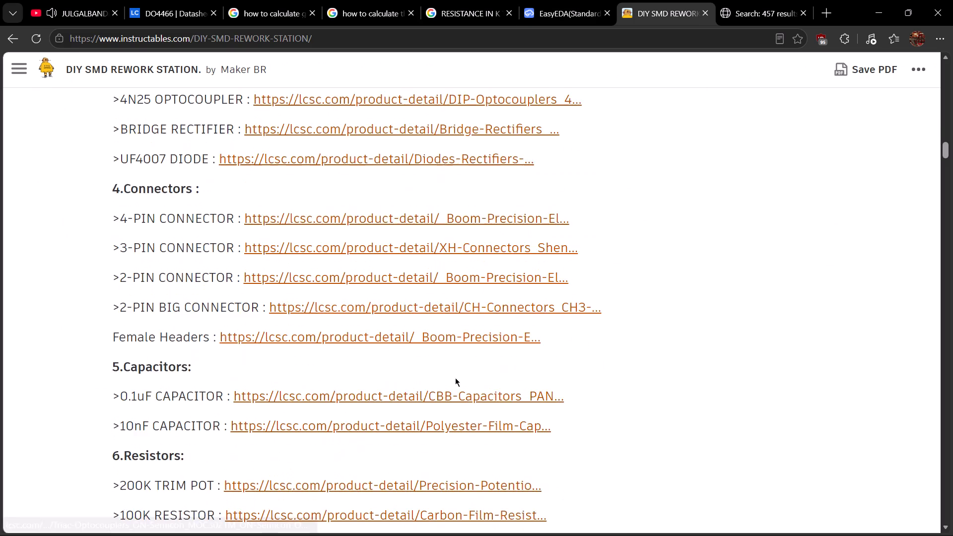
pyautogui.scroll(-17, 471, 380)
pyautogui.scroll(-6, 510, 351)
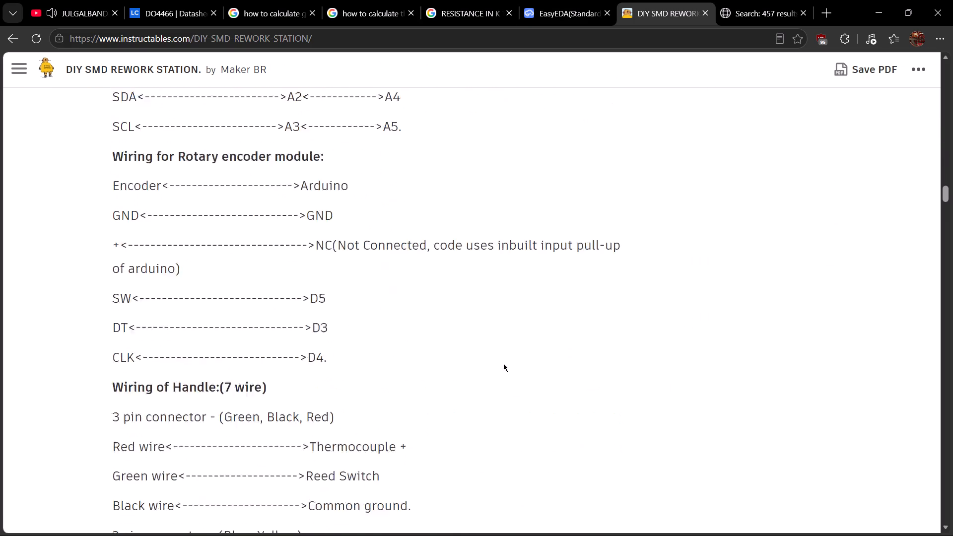
pyautogui.scroll(-9, 486, 358)
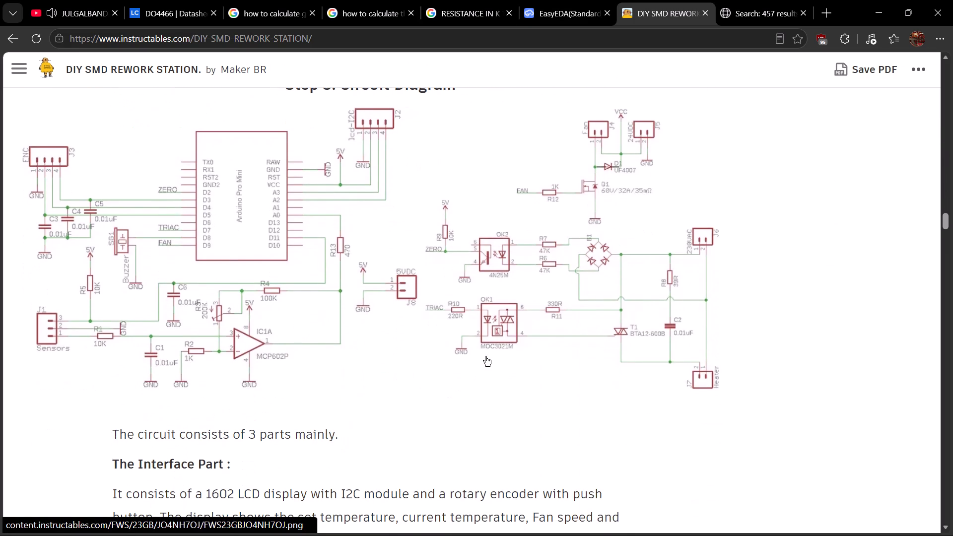
# Search the etstore.in shop for "potentiometer" and browse the available types.
pyautogui.click(746, 0)
pyautogui.doubleClick(440, 227)
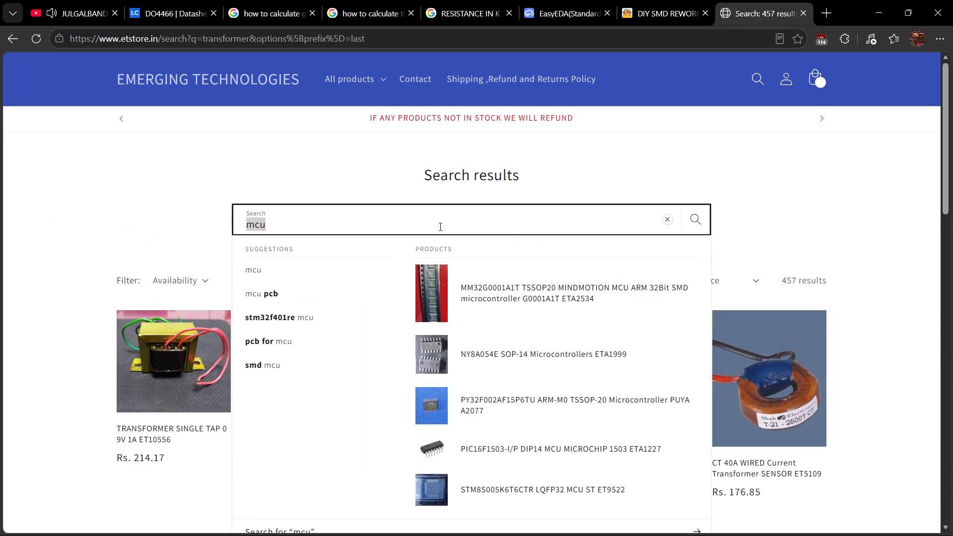
pyautogui.write('potentiometer')
pyautogui.press('Return')
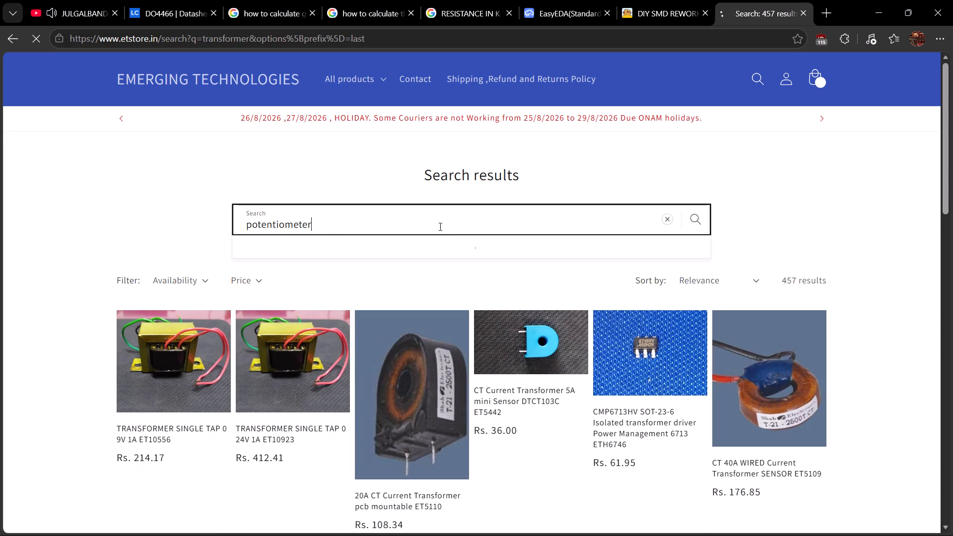
pyautogui.scroll(-2, 555, 249)
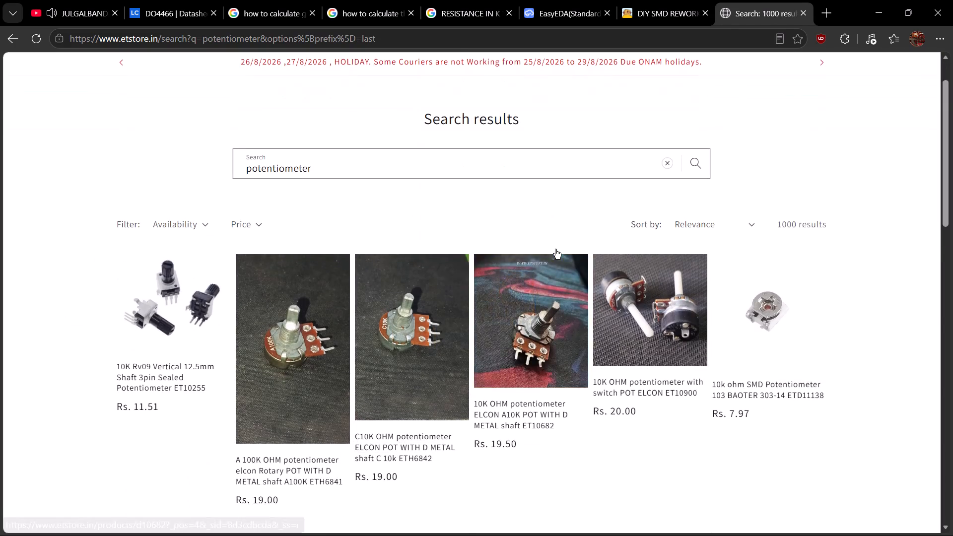
pyautogui.scroll(-1, 555, 249)
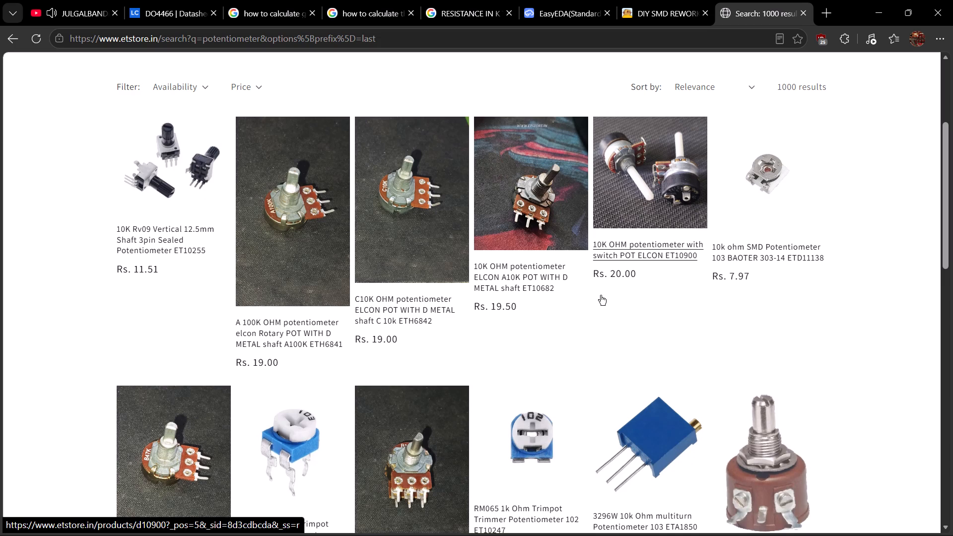
pyautogui.scroll(-2, 580, 324)
pyautogui.scroll(-3, 857, 312)
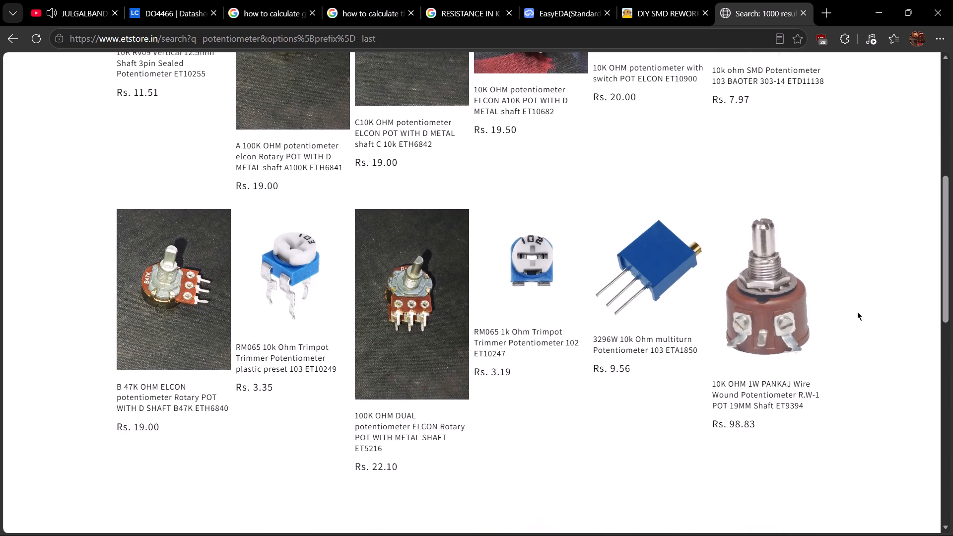
pyautogui.scroll(-2, 857, 312)
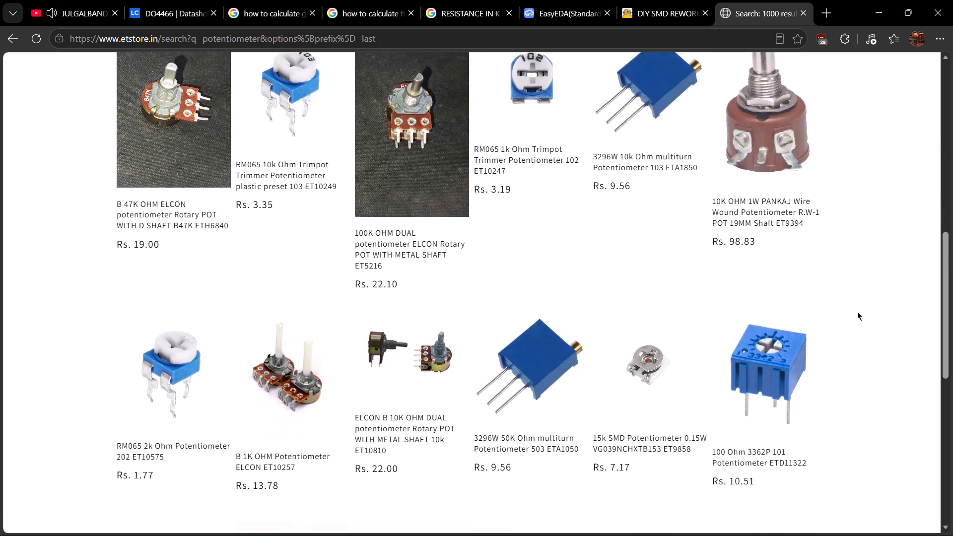
pyautogui.scroll(2, 672, 344)
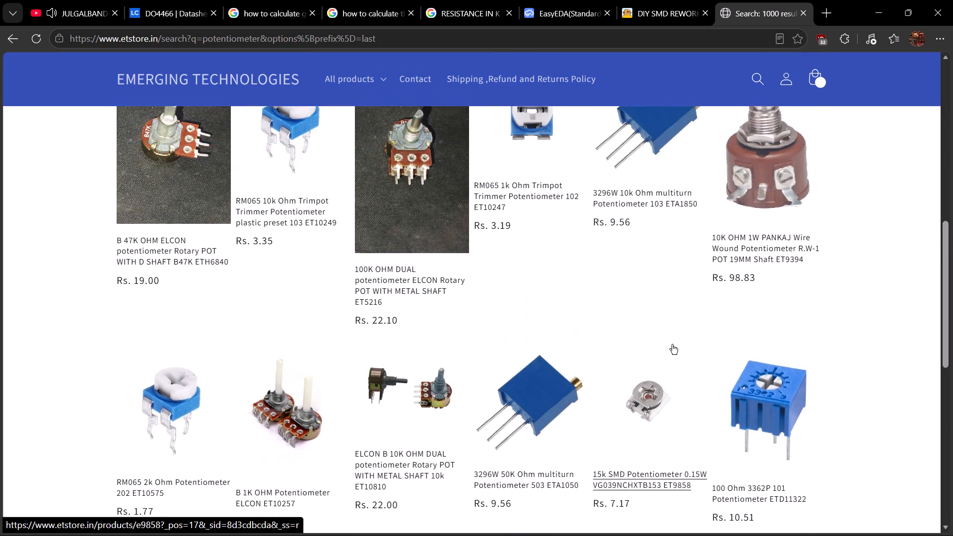
pyautogui.scroll(6, 672, 344)
pyautogui.scroll(4, 421, 260)
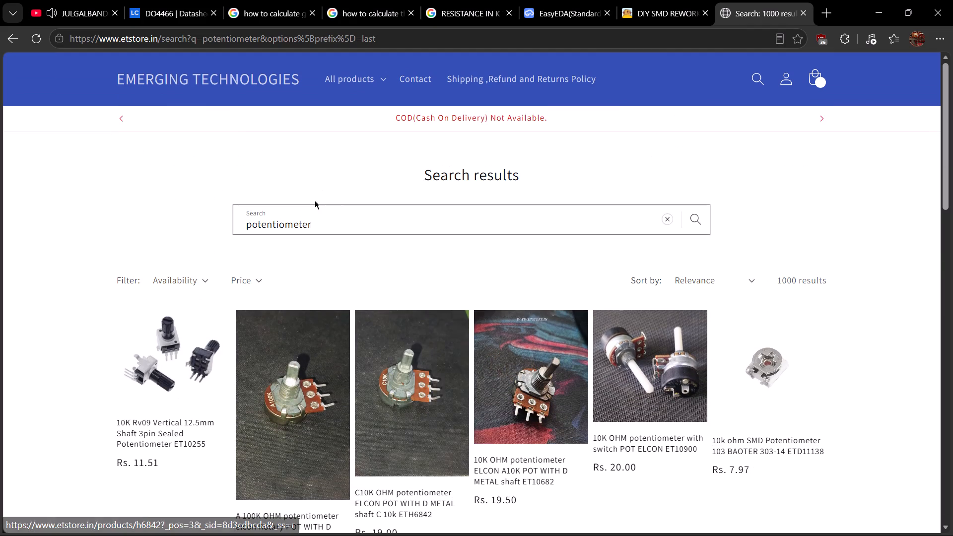
# Narrow the shop search to "potentiometer 200k" and look through the listed parts.
pyautogui.click(326, 232)
pyautogui.press('space')
pyautogui.write('200')
pyautogui.press('k')
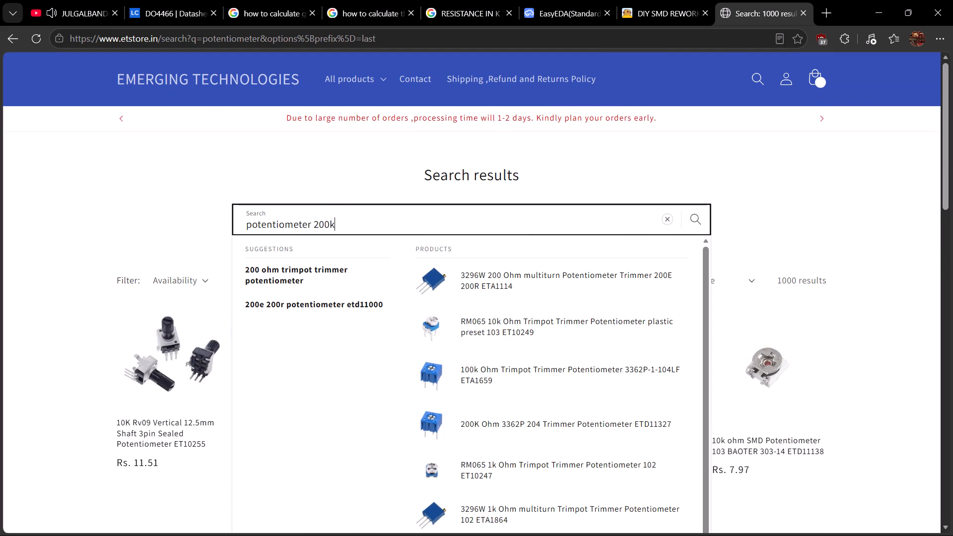
pyautogui.press('Return')
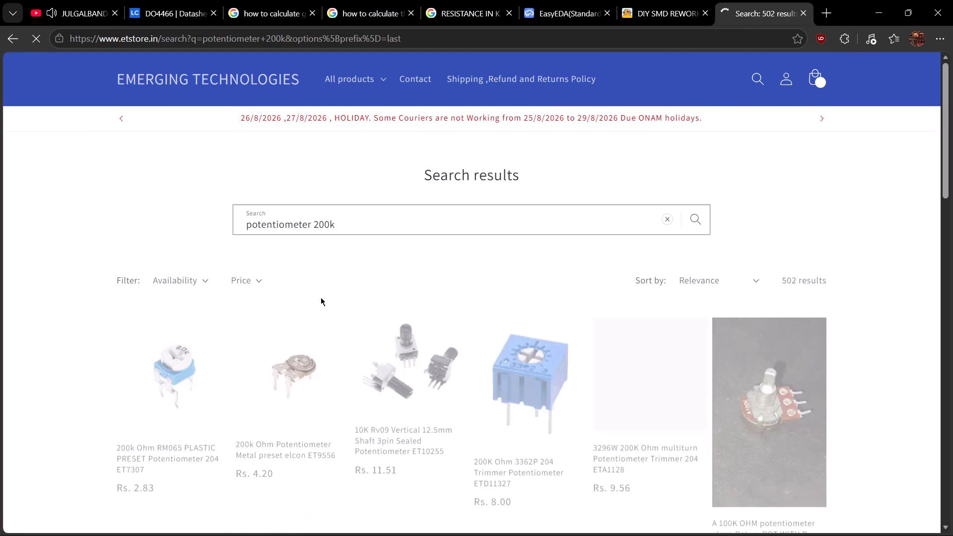
pyautogui.scroll(-5, 321, 296)
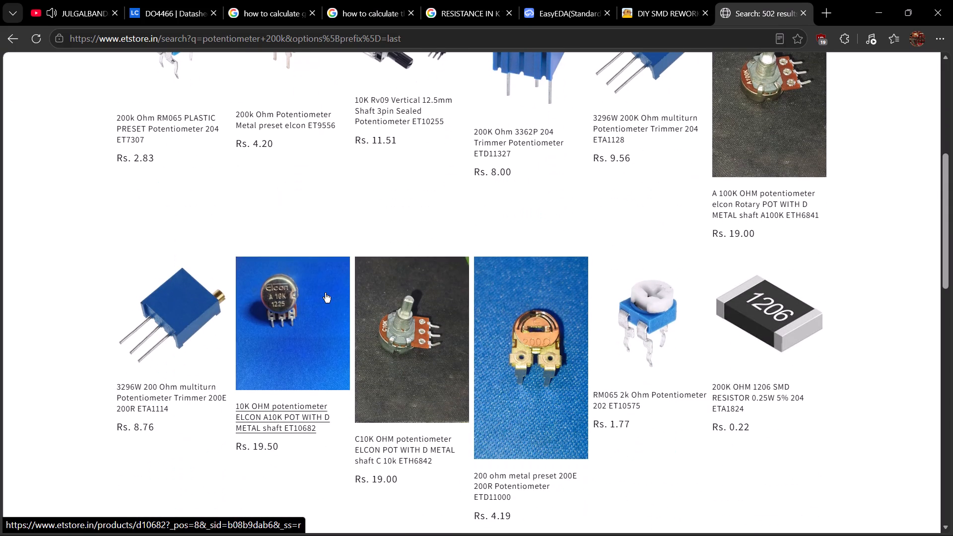
pyautogui.scroll(-4, 325, 293)
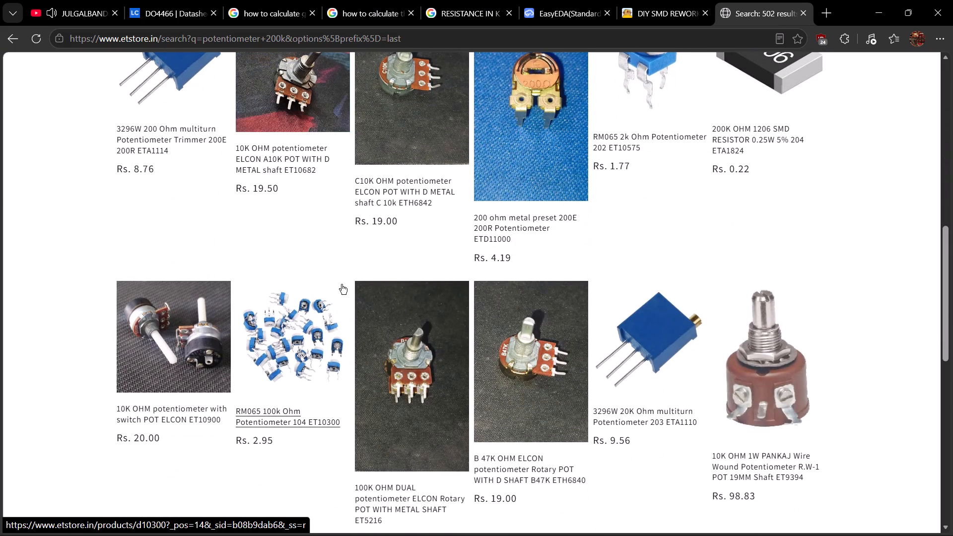
pyautogui.scroll(-5, 341, 284)
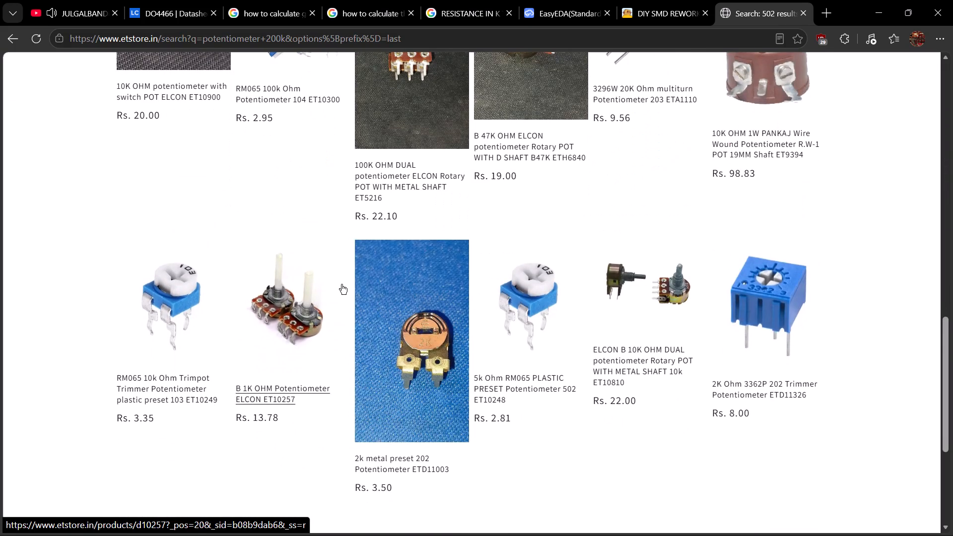
pyautogui.scroll(-5, 341, 284)
pyautogui.scroll(11, 341, 284)
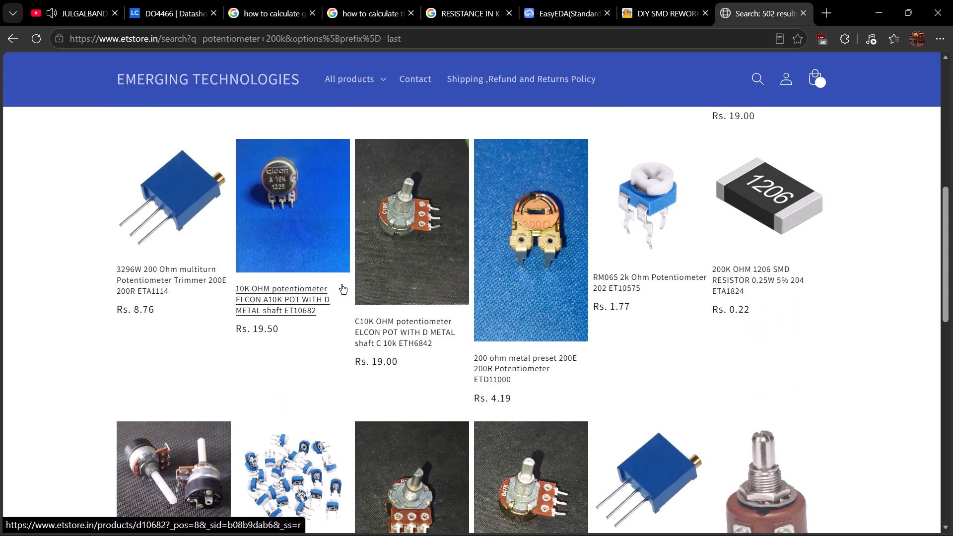
pyautogui.scroll(1, 341, 284)
# Return to the 858d schematic in EasyEDA and move diode D2 to just above MOSFET Q1.
pyautogui.click(680, 0)
pyautogui.click(572, 0)
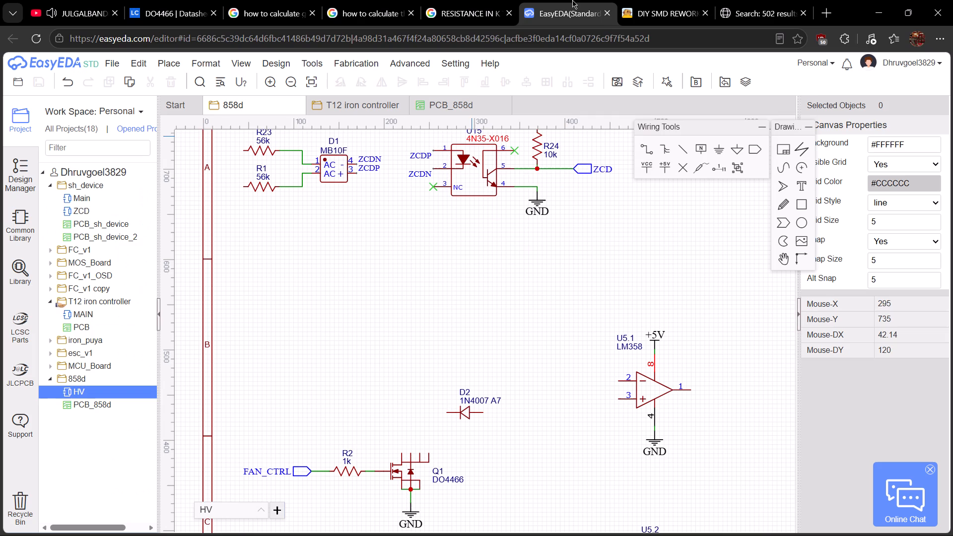
pyautogui.moveTo(527, 340); pyautogui.dragTo(490, 279, button='right')
pyautogui.moveTo(430, 353); pyautogui.dragTo(406, 349)
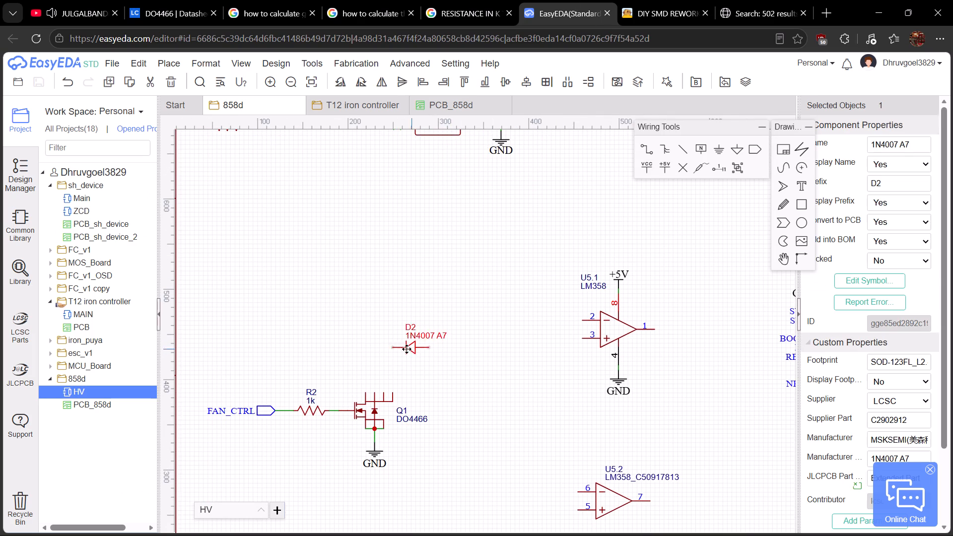
pyautogui.moveTo(406, 349); pyautogui.dragTo(367, 363)
pyautogui.scroll(-2, 412, 350)
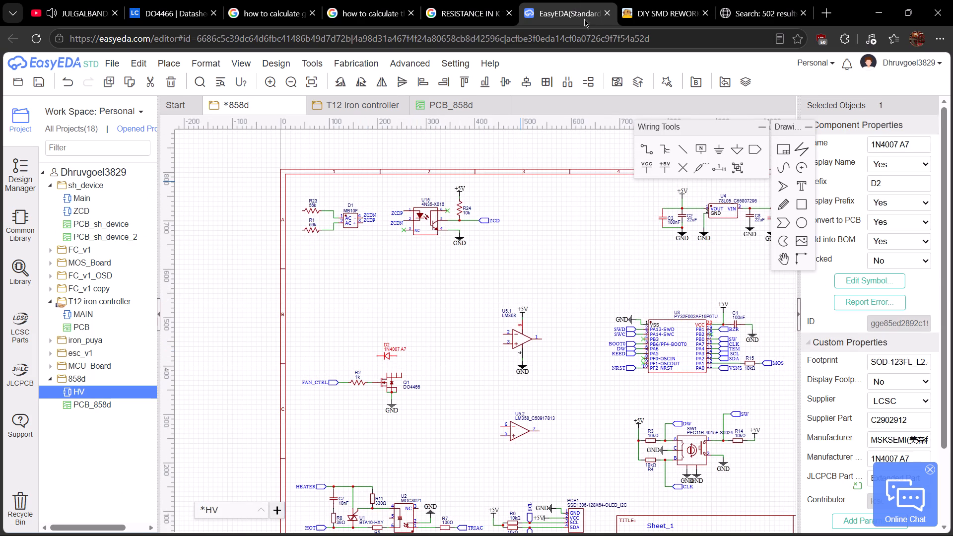
# Enlarge the Instructables Arduino and op-amp circuit diagram and study the thermocouple amplifier with its 200K trimmer.
pyautogui.click(719, 0)
pyautogui.click(685, 0)
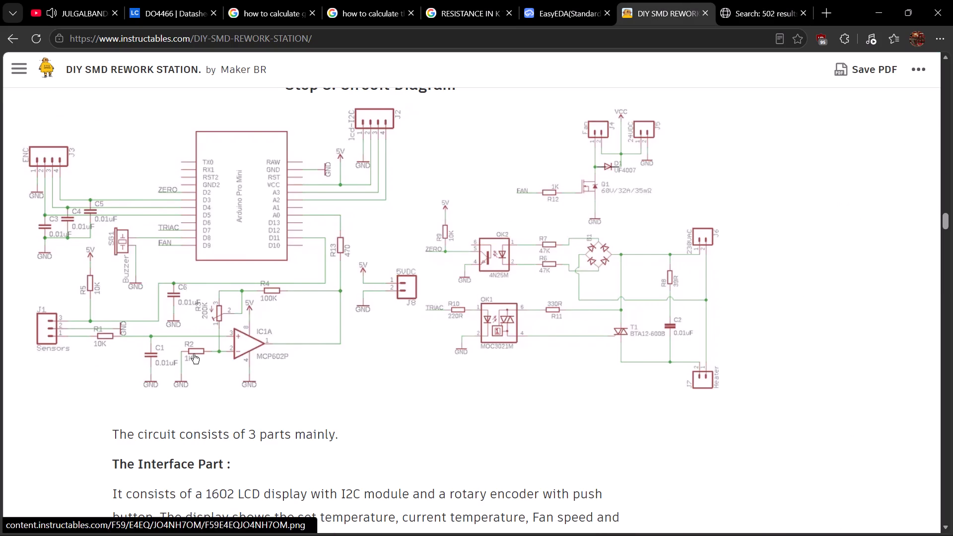
pyautogui.click(194, 293)
pyautogui.scroll(3, 368, 411)
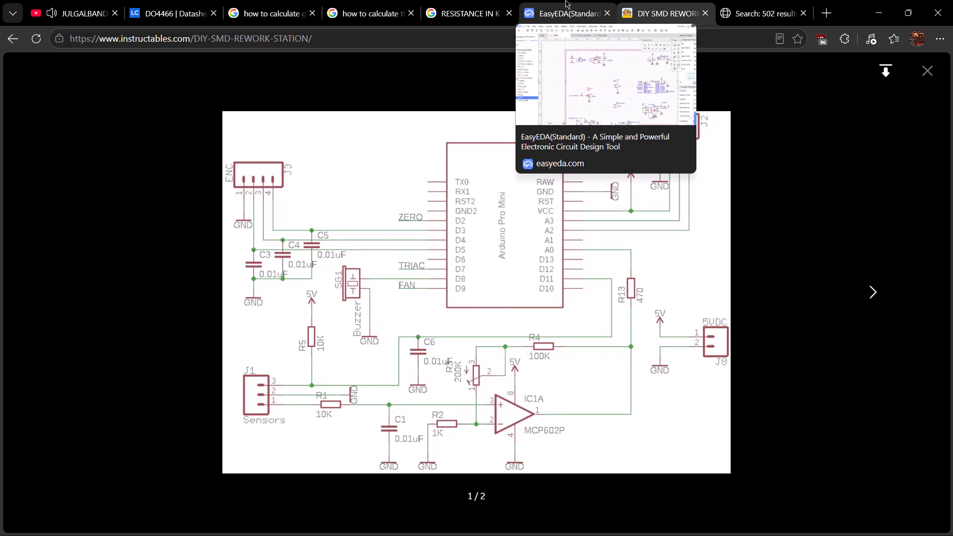
# Look over the shop's 200k potentiometers, open the 200k Ohm RM065 plastic preset page and copy the part name RM065.
pyautogui.click(783, 0)
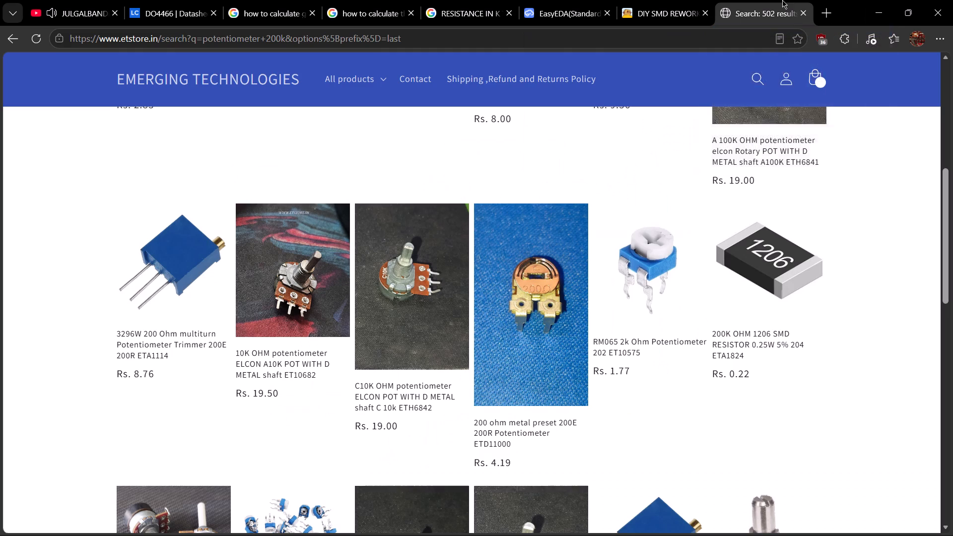
pyautogui.scroll(-8, 554, 368)
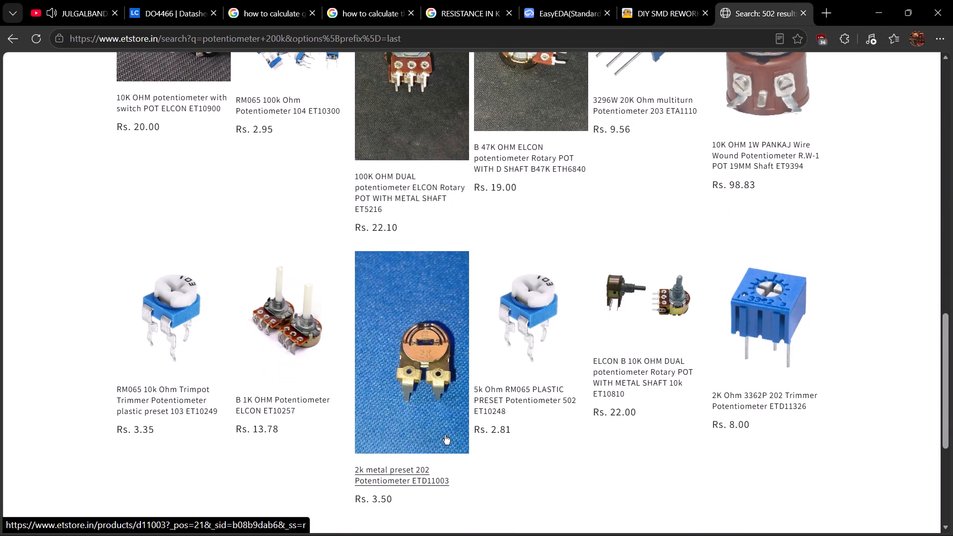
pyautogui.scroll(-3, 520, 441)
pyautogui.scroll(2, 648, 373)
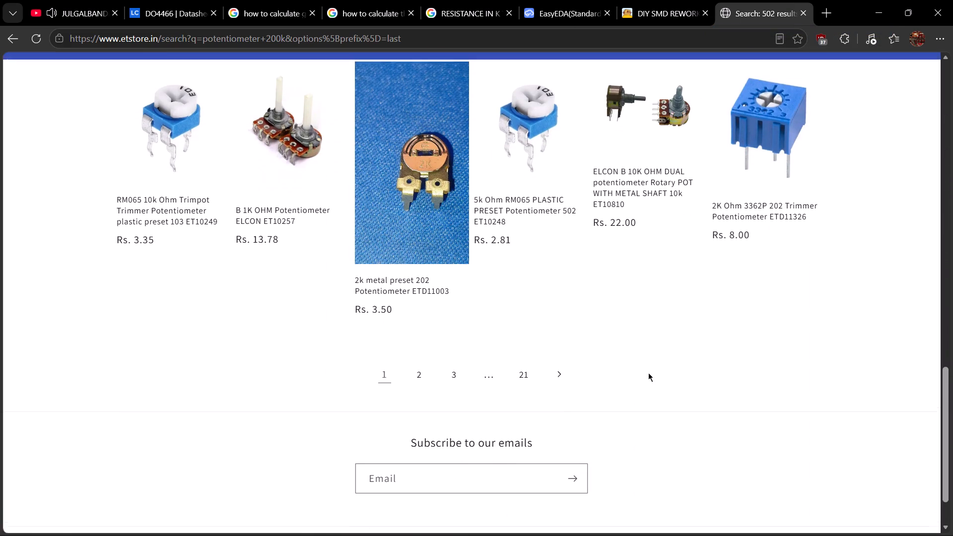
pyautogui.scroll(12, 648, 373)
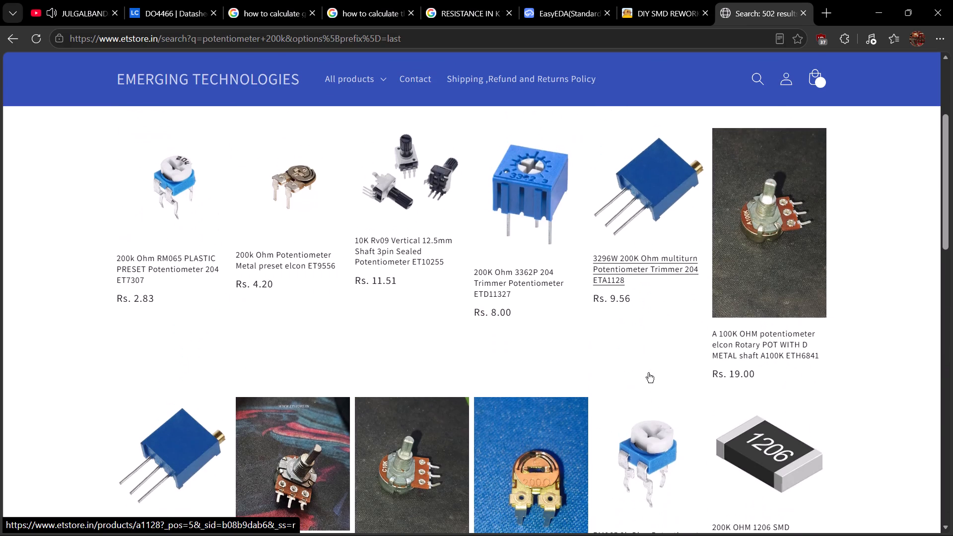
pyautogui.scroll(1, 368, 340)
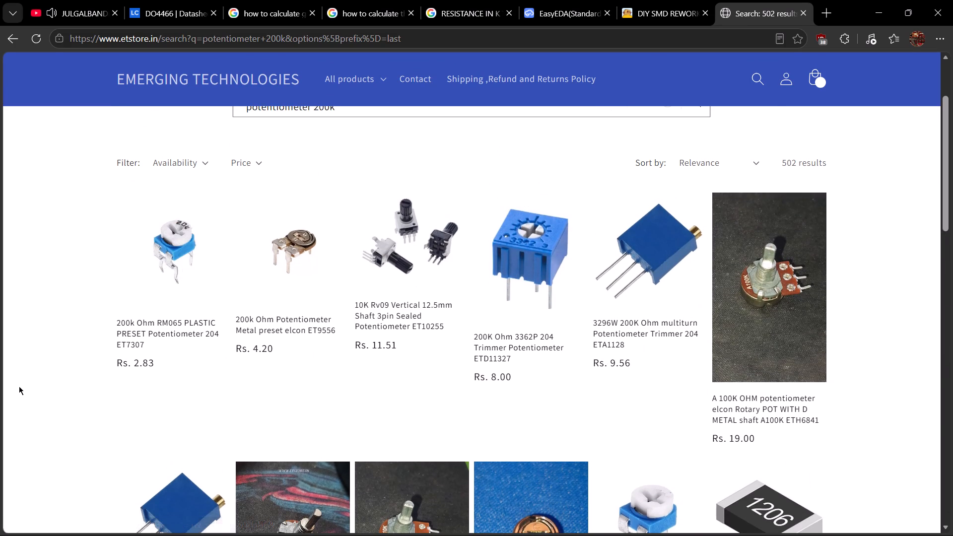
pyautogui.click(181, 332)
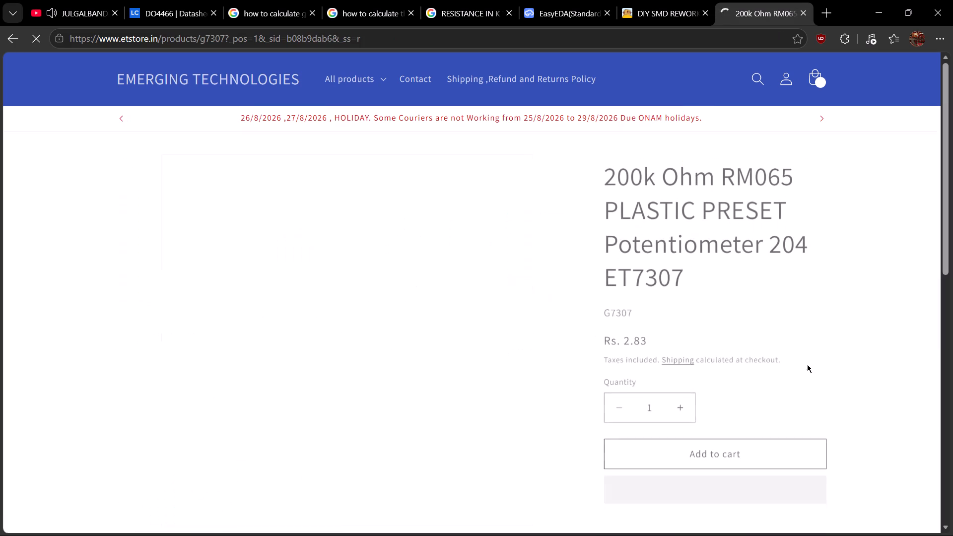
pyautogui.doubleClick(788, 167)
pyautogui.hotkey('ctrl', 'c')
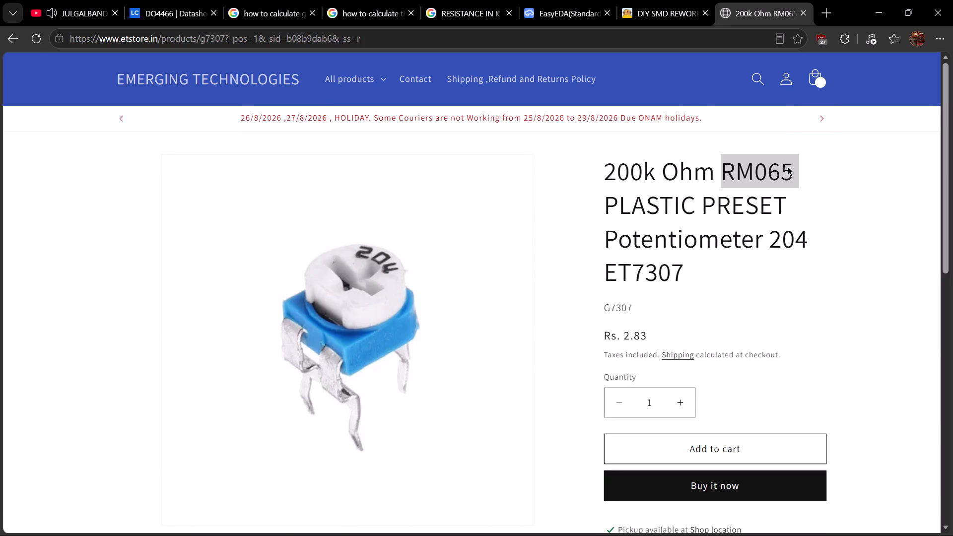
# Return to the 858d schematic, search the EasyEDA symbol library for RM065 and select the TRIMMER RM065 symbol.
pyautogui.click(665, 0)
pyautogui.click(522, 0)
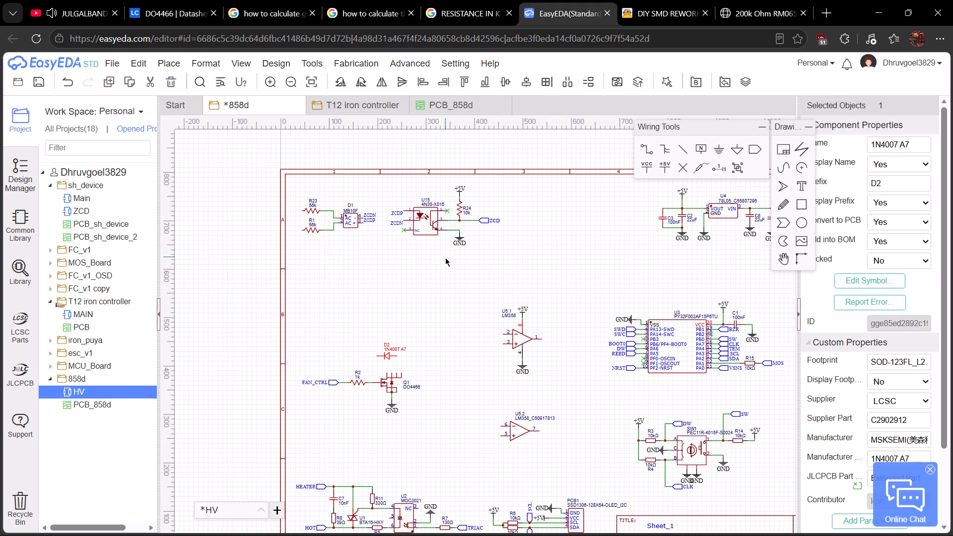
pyautogui.click(445, 263)
pyautogui.rightClick(445, 263)
pyautogui.click(481, 289)
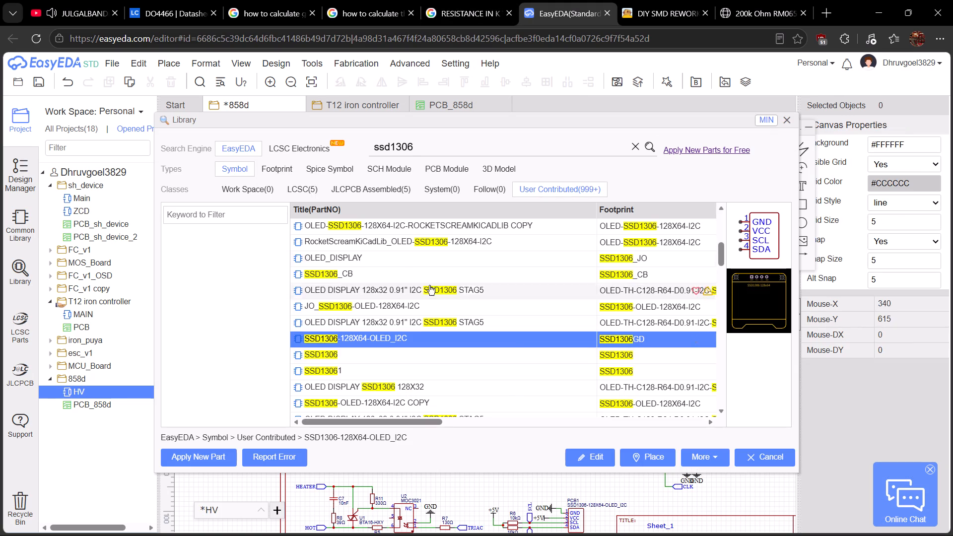
pyautogui.click(381, 155)
pyautogui.doubleClick(388, 145)
pyautogui.hotkey('ctrl', 'v')
pyautogui.press('Return')
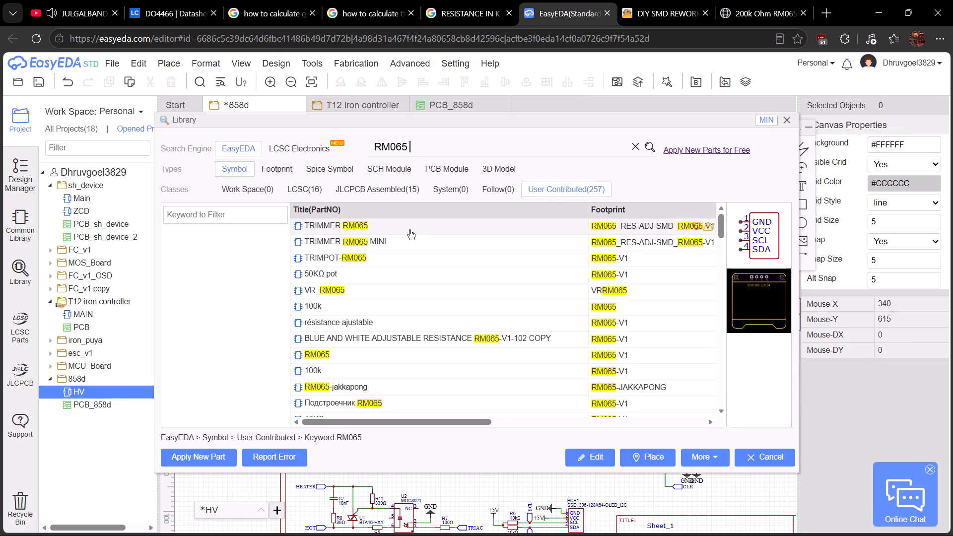
pyautogui.click(409, 230)
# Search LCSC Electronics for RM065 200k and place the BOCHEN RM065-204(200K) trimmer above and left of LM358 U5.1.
pyautogui.click(303, 148)
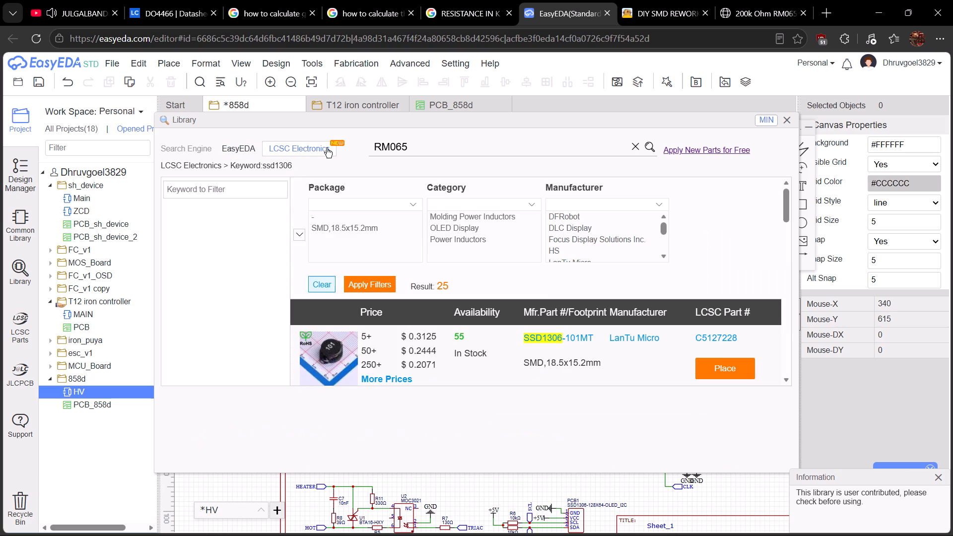
pyautogui.click(441, 142)
pyautogui.click(441, 142)
pyautogui.press('Right')
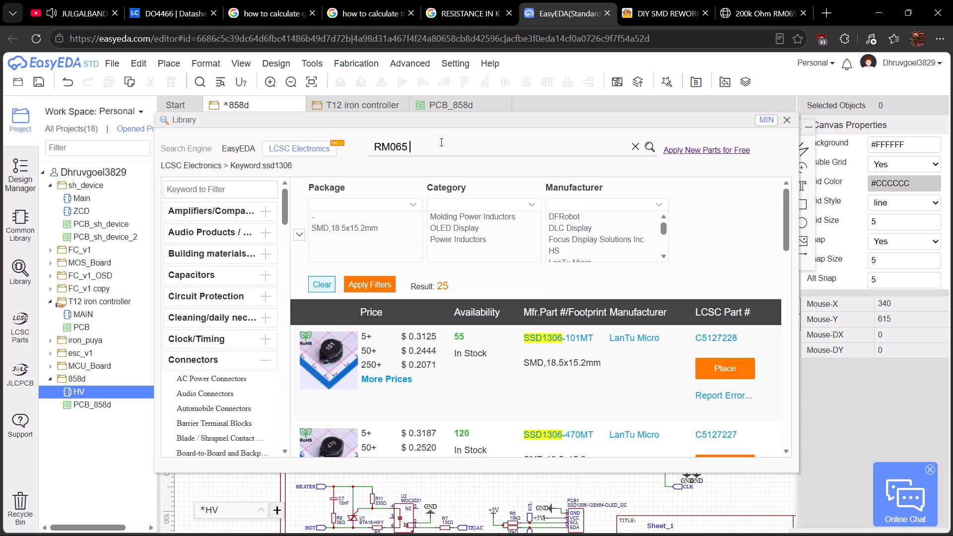
pyautogui.write('200k')
pyautogui.press('Return')
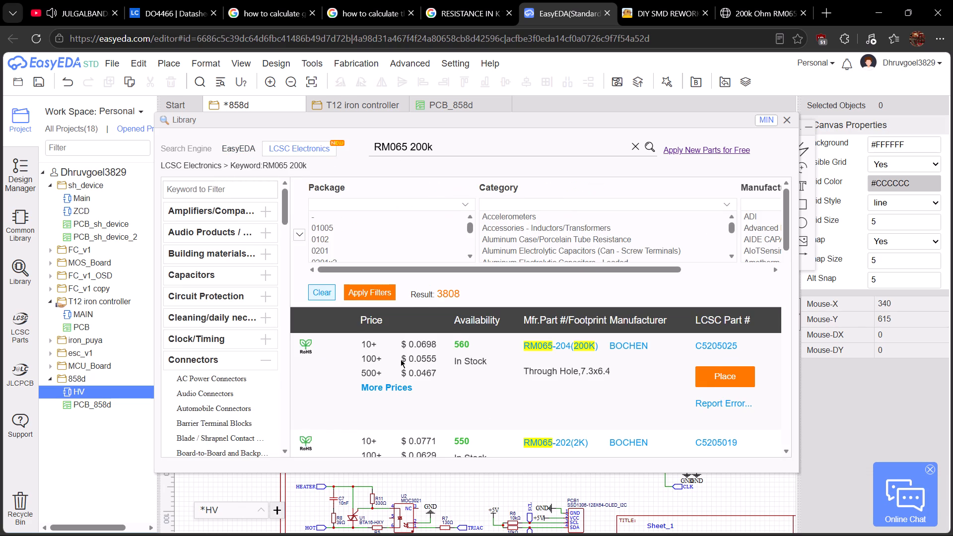
pyautogui.scroll(-2, 467, 371)
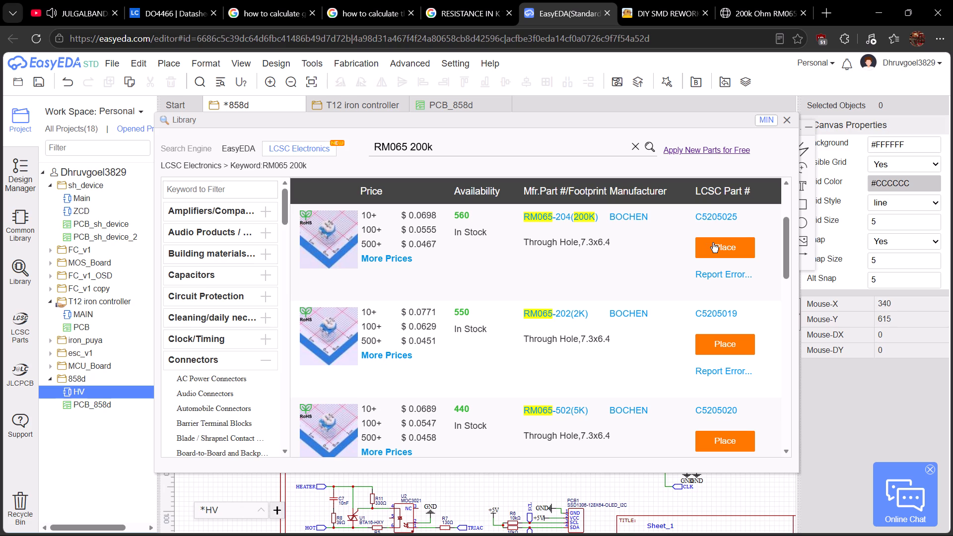
pyautogui.click(713, 248)
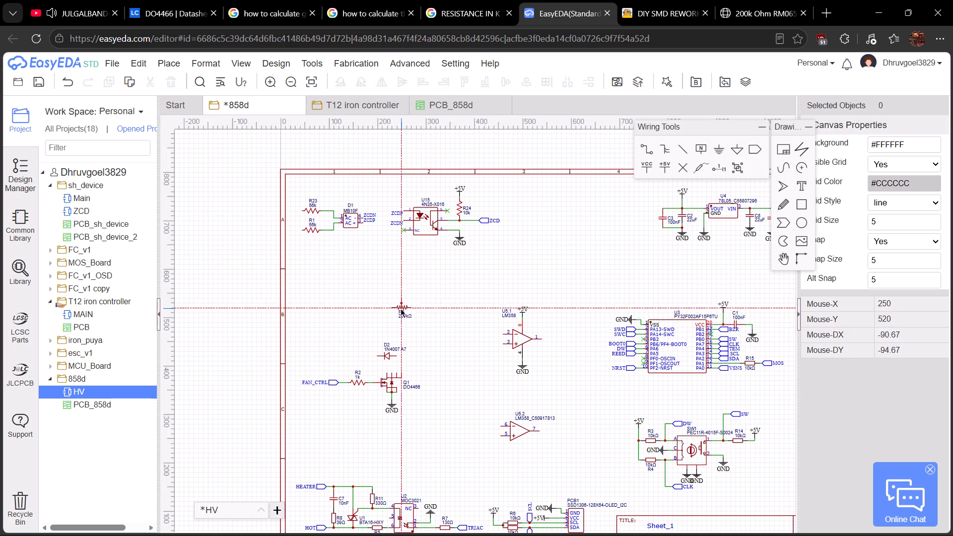
pyautogui.scroll(4, 469, 306)
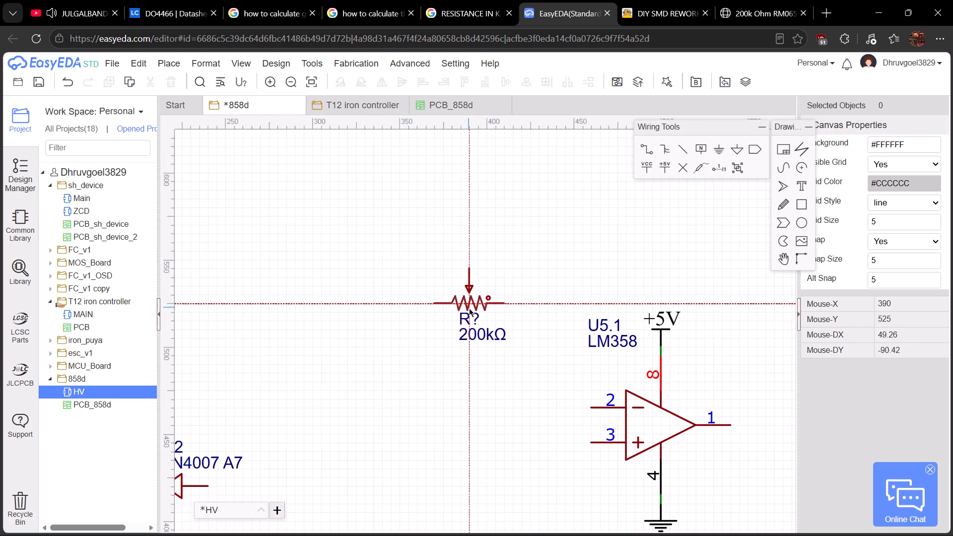
pyautogui.click(469, 308)
pyautogui.rightClick(469, 319)
# Check the trimmer in the reference circuit, and rotate the 200kΩ trimmer upright with its wiper facing LM358 U5.1.
pyautogui.click(643, 0)
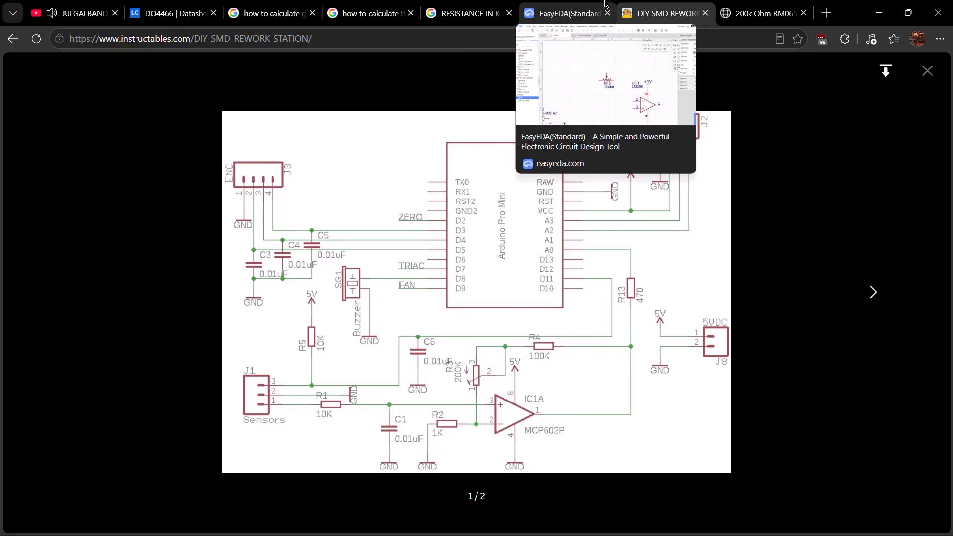
pyautogui.click(604, 0)
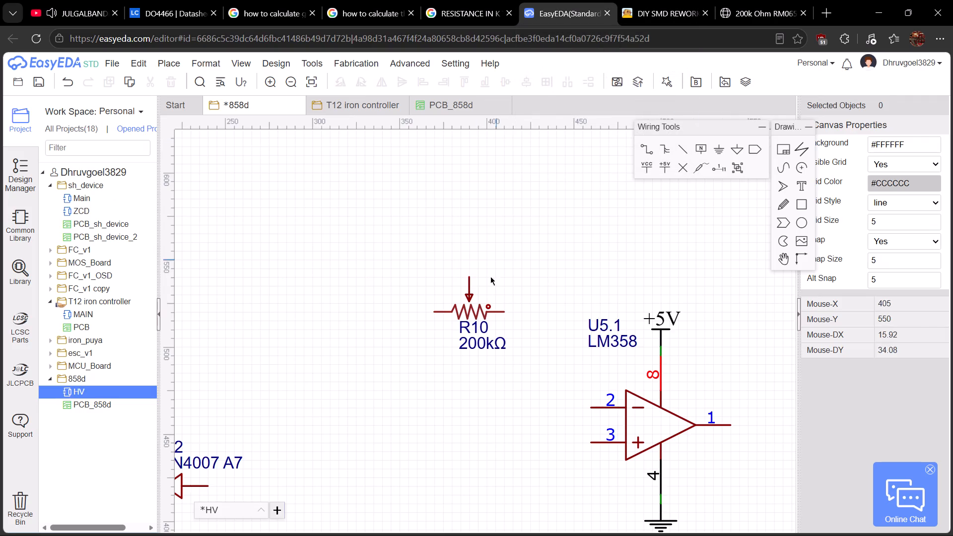
pyautogui.click(466, 316)
pyautogui.write('rrr')
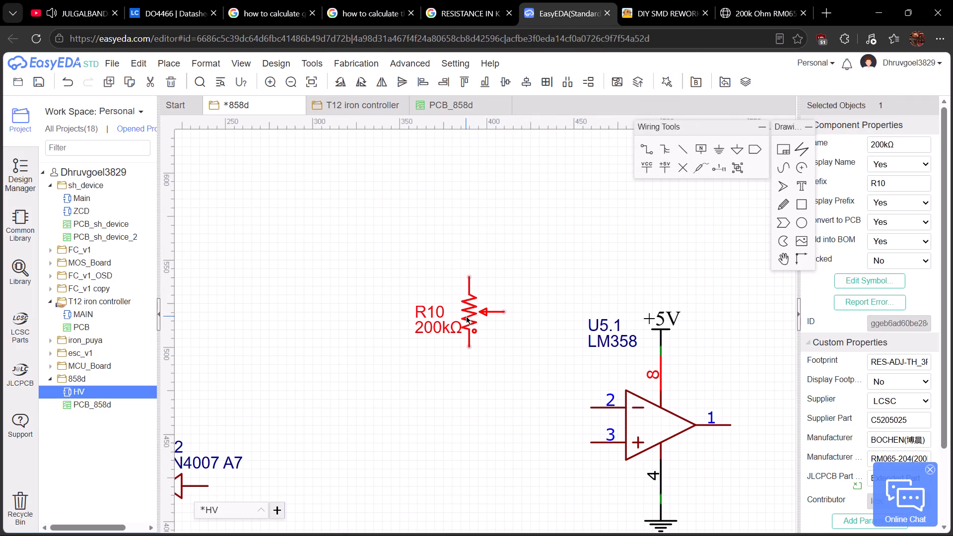
pyautogui.click(528, 250)
# Compare the Instructables op-amp stage with the 858d schematic and glance over the thermocouple search pages.
pyautogui.click(663, 0)
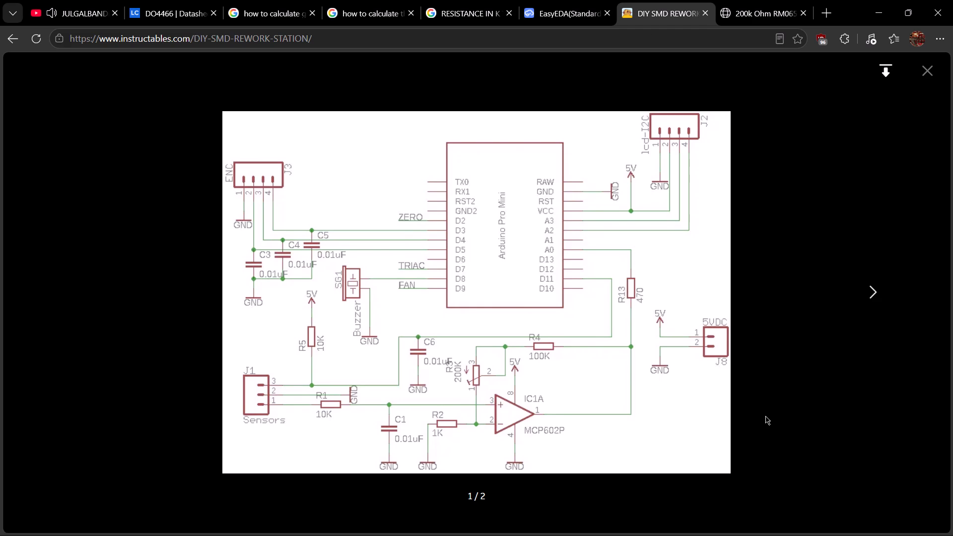
pyautogui.click(590, 0)
pyautogui.scroll(-1, 464, 280)
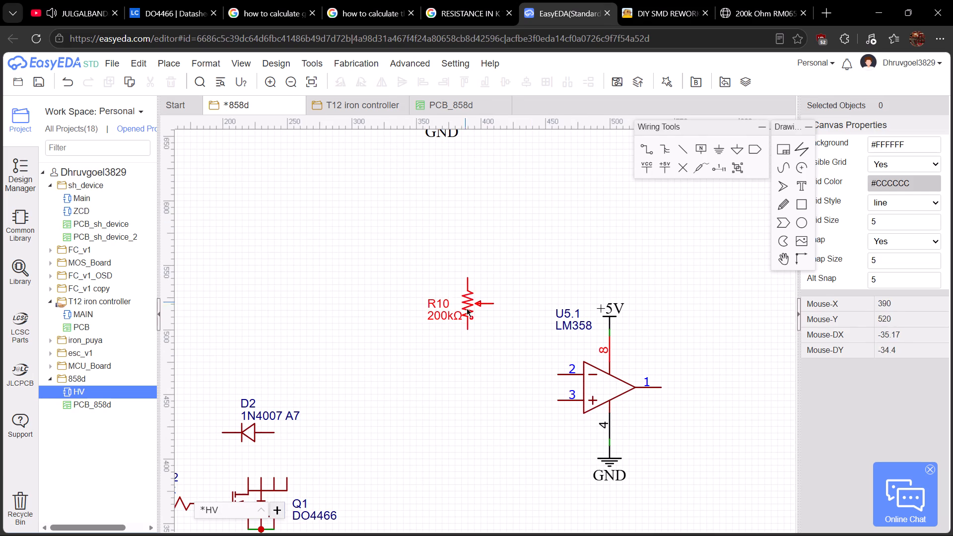
pyautogui.click(466, 364)
pyautogui.click(486, 0)
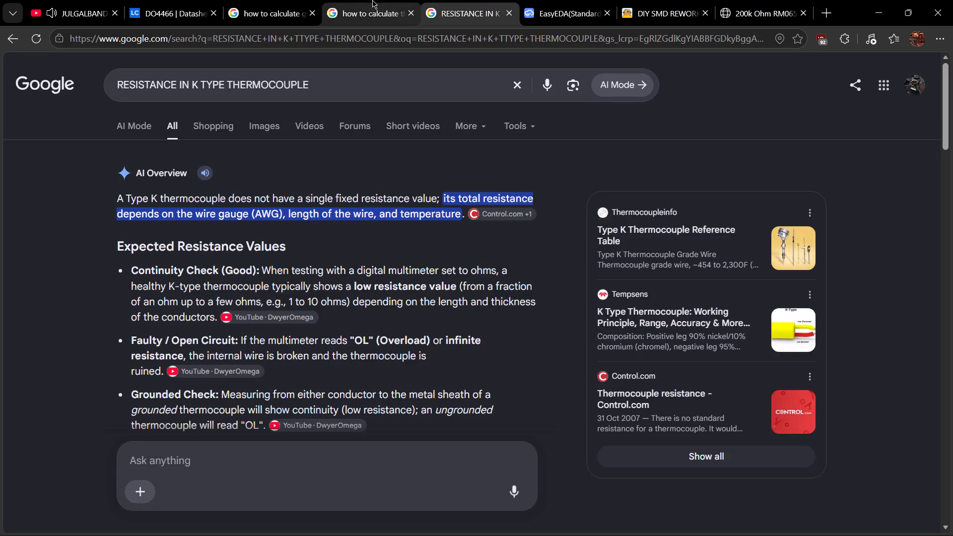
pyautogui.click(398, 0)
pyautogui.click(599, 0)
pyautogui.click(644, 0)
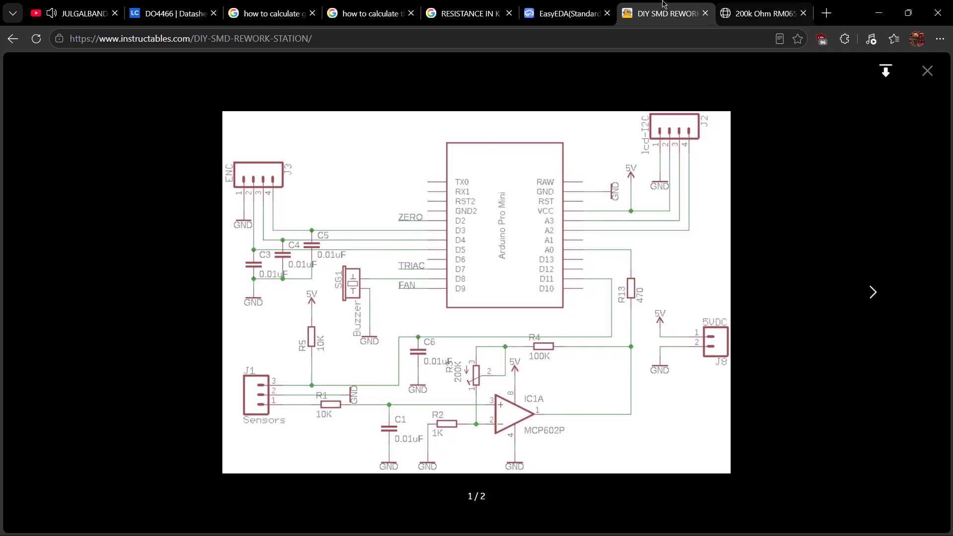
pyautogui.click(557, 0)
pyautogui.scroll(-2, 523, 230)
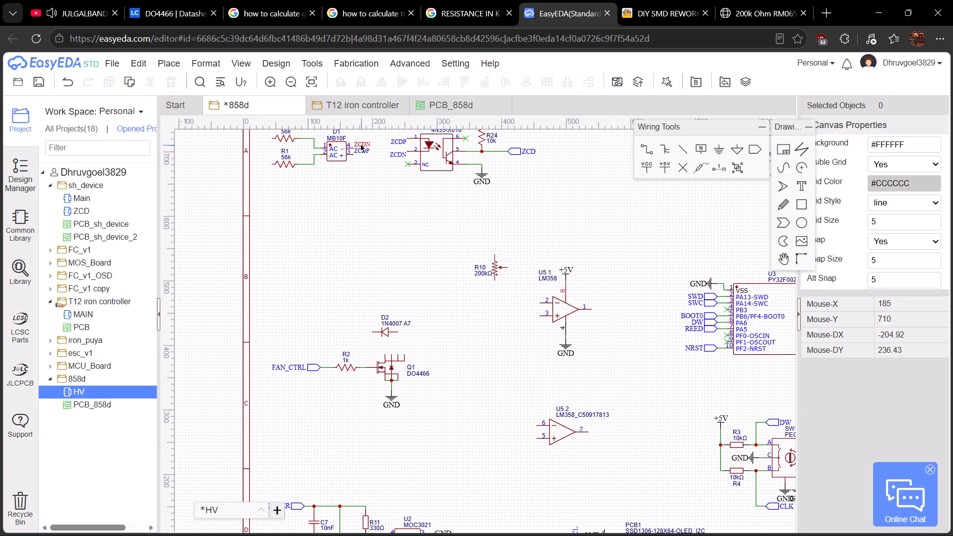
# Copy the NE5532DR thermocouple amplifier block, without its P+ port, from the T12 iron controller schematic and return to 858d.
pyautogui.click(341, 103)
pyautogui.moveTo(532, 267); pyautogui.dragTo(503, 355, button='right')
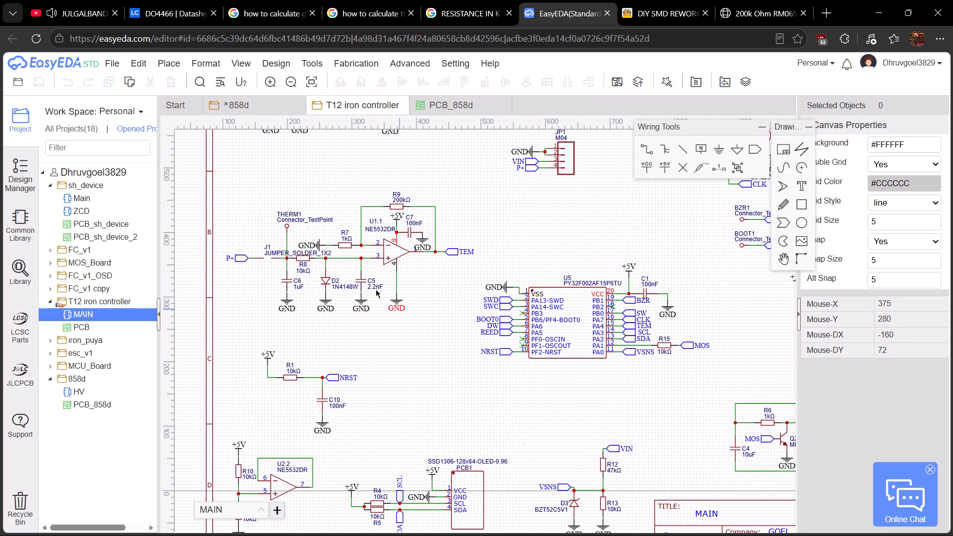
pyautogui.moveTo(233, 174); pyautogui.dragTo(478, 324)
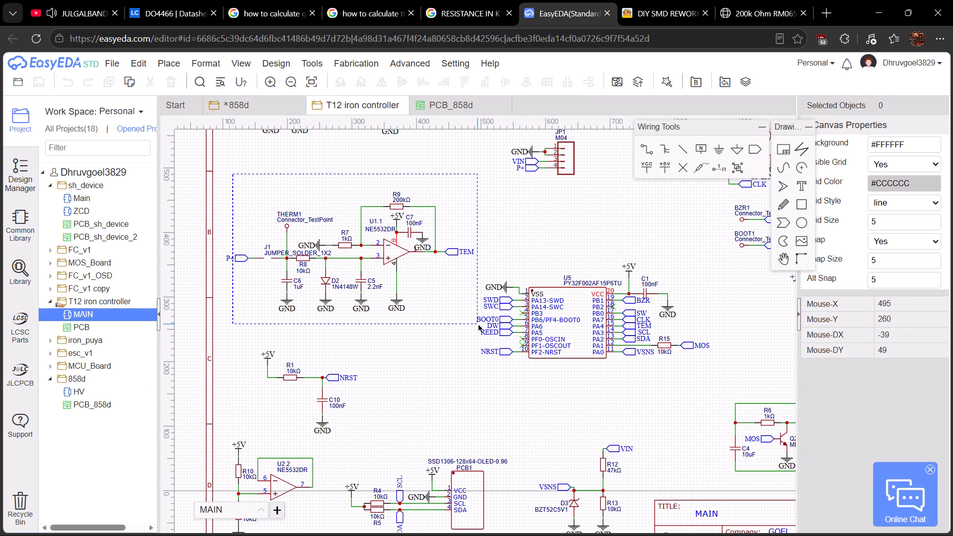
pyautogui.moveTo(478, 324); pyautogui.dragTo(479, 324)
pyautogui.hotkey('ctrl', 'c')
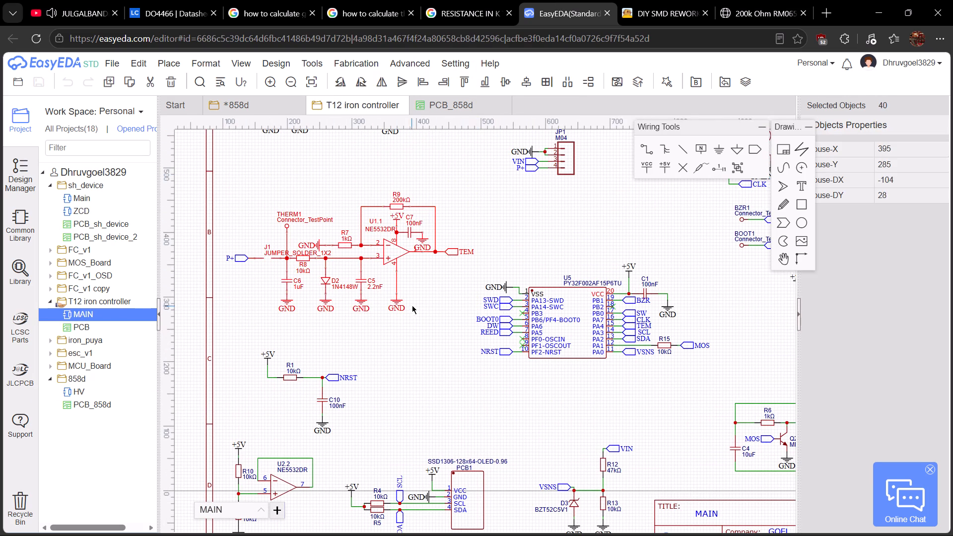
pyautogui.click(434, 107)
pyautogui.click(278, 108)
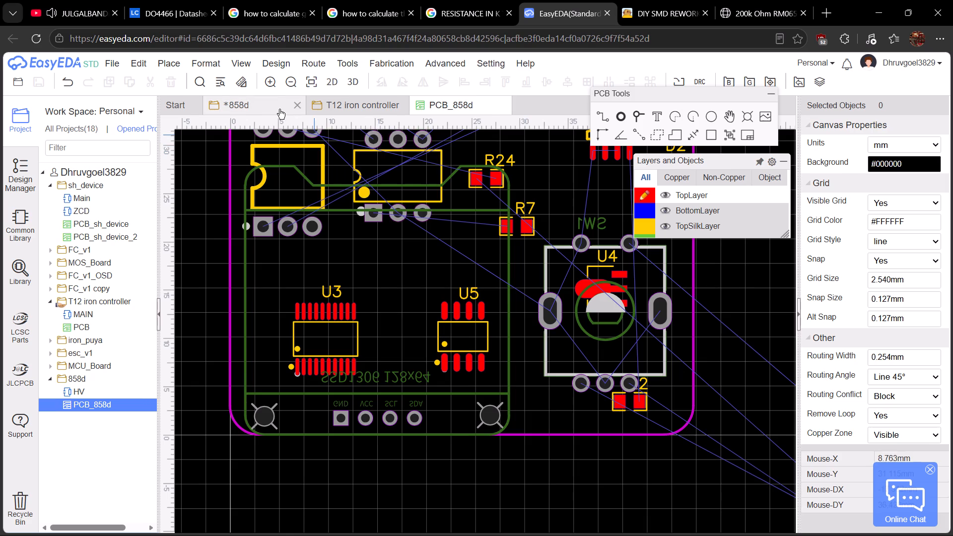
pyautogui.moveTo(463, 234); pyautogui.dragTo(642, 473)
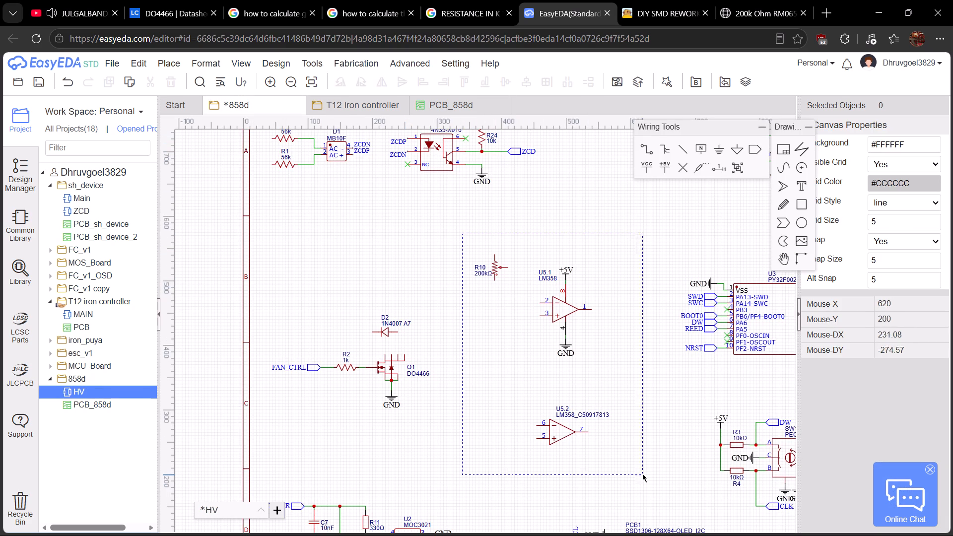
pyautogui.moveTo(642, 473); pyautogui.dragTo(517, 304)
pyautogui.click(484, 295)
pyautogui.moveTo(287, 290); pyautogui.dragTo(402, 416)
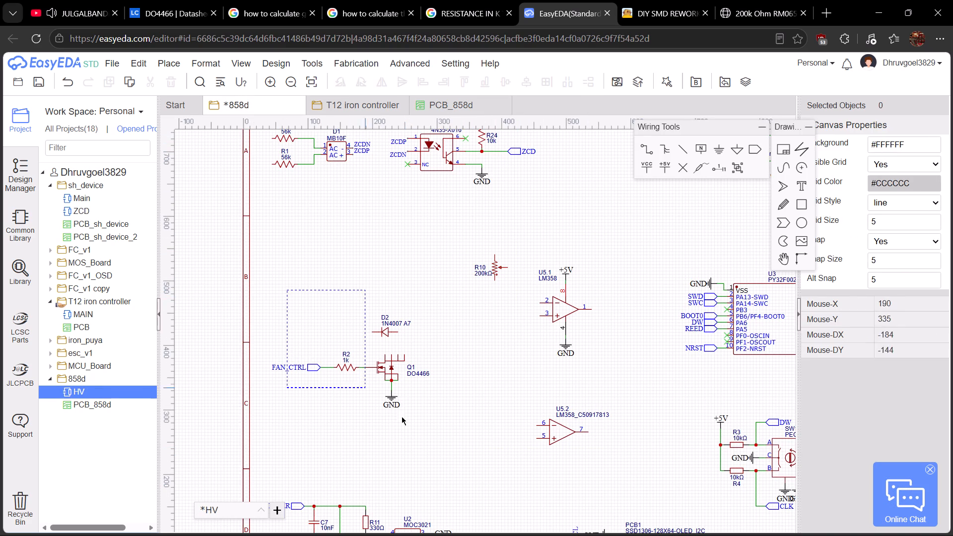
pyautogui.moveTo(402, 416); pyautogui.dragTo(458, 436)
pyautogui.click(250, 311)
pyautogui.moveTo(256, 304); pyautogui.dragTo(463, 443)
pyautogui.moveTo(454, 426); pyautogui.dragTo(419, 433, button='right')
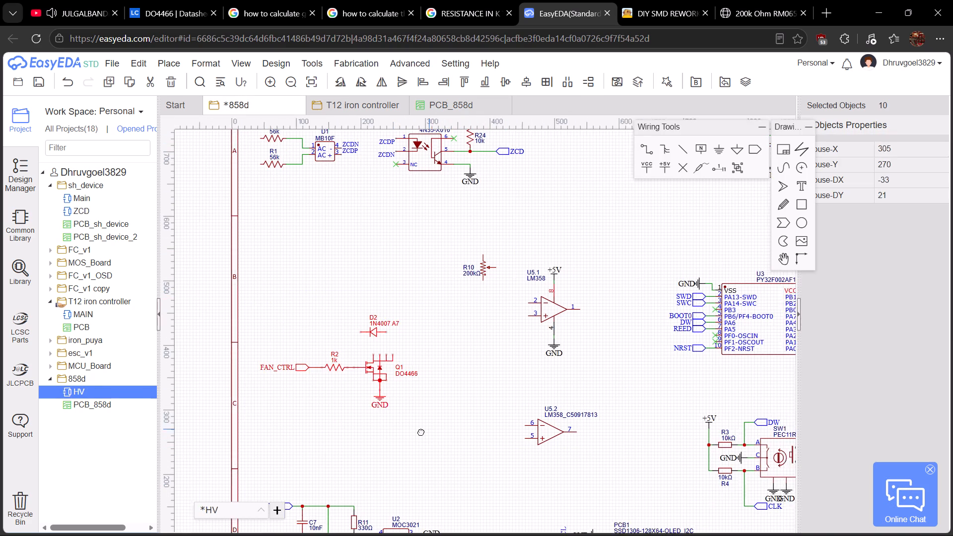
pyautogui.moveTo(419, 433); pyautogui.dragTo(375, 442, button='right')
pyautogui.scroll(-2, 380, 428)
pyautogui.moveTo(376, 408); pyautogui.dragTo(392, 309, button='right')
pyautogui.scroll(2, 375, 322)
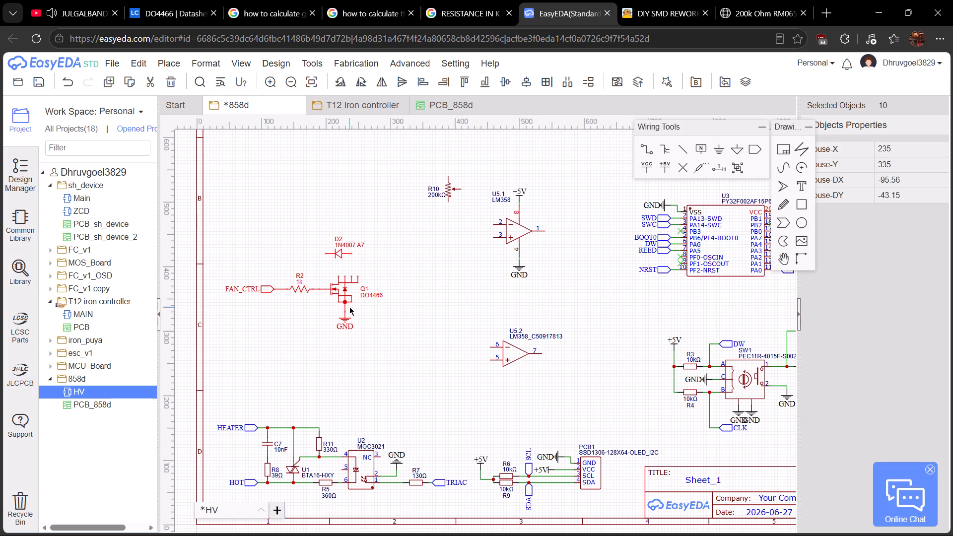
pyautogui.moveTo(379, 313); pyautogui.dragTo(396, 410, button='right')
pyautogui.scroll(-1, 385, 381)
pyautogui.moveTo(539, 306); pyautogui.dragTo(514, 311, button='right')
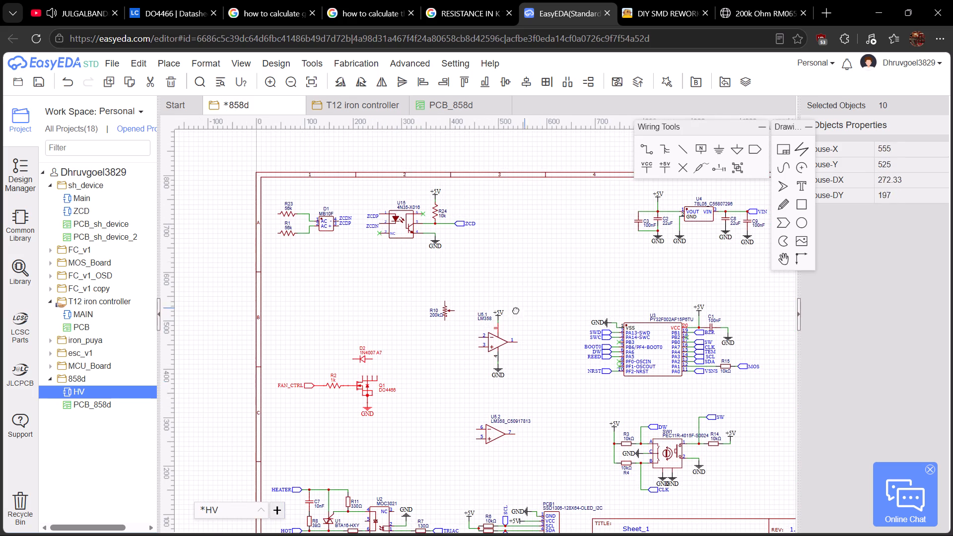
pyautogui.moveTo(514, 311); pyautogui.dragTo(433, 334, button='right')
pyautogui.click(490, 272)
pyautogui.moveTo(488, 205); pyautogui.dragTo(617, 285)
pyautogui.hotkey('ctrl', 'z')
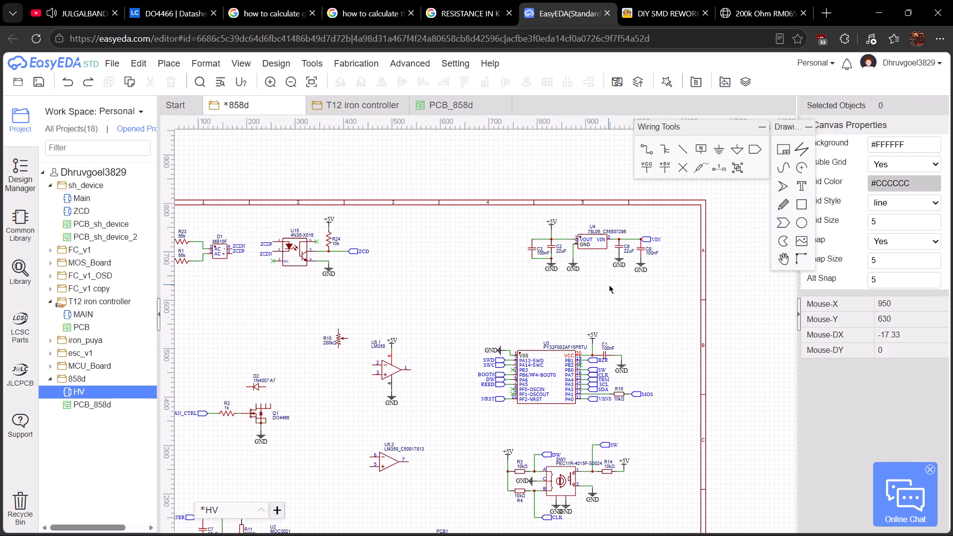
# Move the 78L05 regulator block with its capacitors slightly right to free space beside it in the 858d schematic.
pyautogui.click(481, 259)
pyautogui.moveTo(486, 259); pyautogui.dragTo(400, 274, button='right')
pyautogui.moveTo(419, 231); pyautogui.dragTo(499, 268)
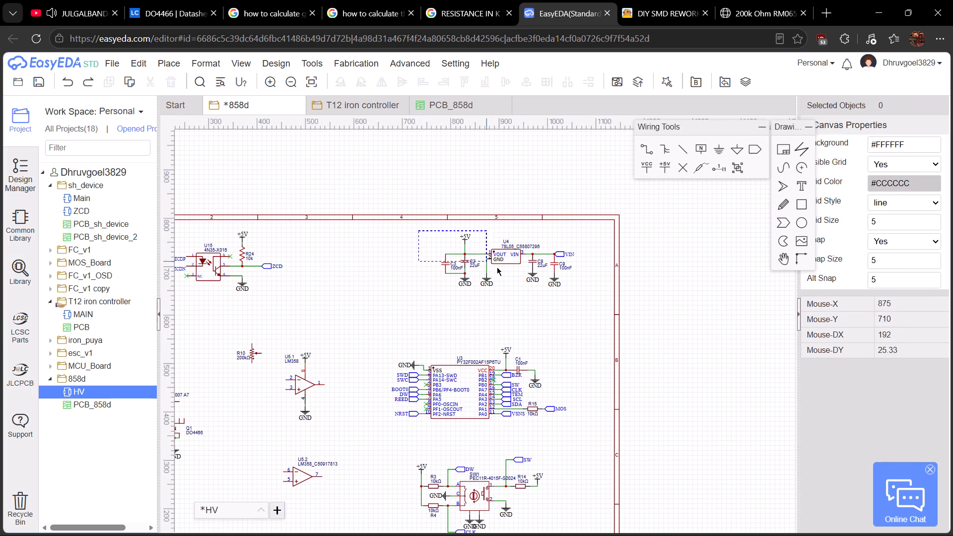
pyautogui.moveTo(499, 268); pyautogui.dragTo(618, 332)
pyautogui.moveTo(509, 262); pyautogui.dragTo(537, 263)
pyautogui.click(415, 274)
# Move the FAN_CTRL block with R2, D2 and MOSFET Q1 up between the ZCD optocoupler and the 78L05 regulator.
pyautogui.moveTo(324, 322); pyautogui.dragTo(507, 267, button='right')
pyautogui.moveTo(262, 325); pyautogui.dragTo(339, 402)
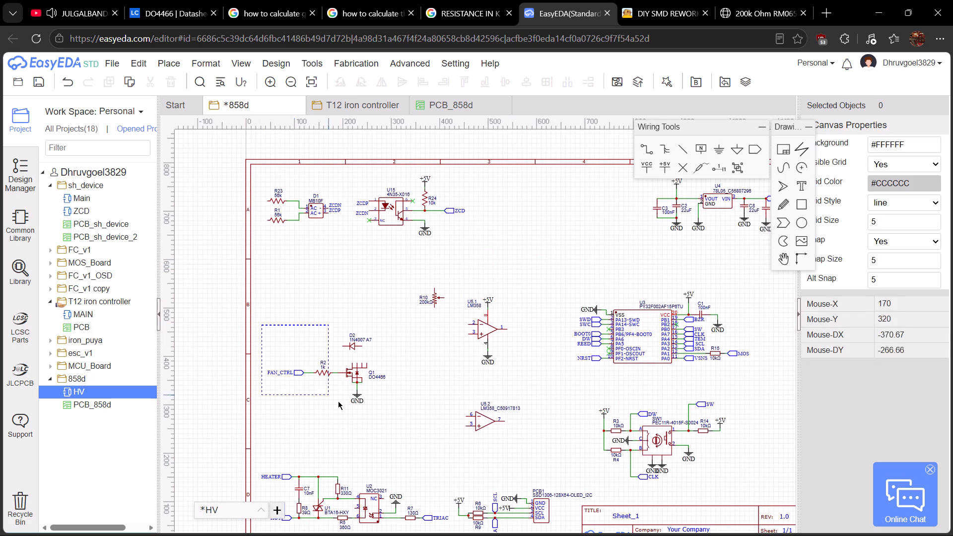
pyautogui.moveTo(339, 402); pyautogui.dragTo(414, 423)
pyautogui.moveTo(351, 373); pyautogui.dragTo(588, 219)
pyautogui.click(310, 352)
pyautogui.moveTo(360, 280); pyautogui.dragTo(537, 453)
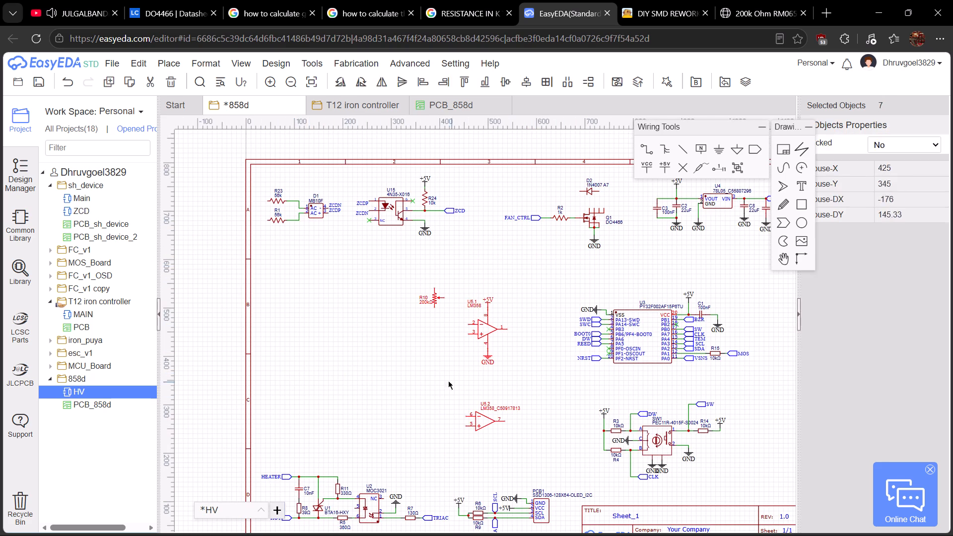
pyautogui.click(421, 373)
# Copy the complete NE5532DR thermocouple amplifier block, including P+ and TEM, from T12 iron controller and paste it left of U5.1 in 858d.
pyautogui.click(361, 110)
pyautogui.moveTo(225, 185); pyautogui.dragTo(477, 321)
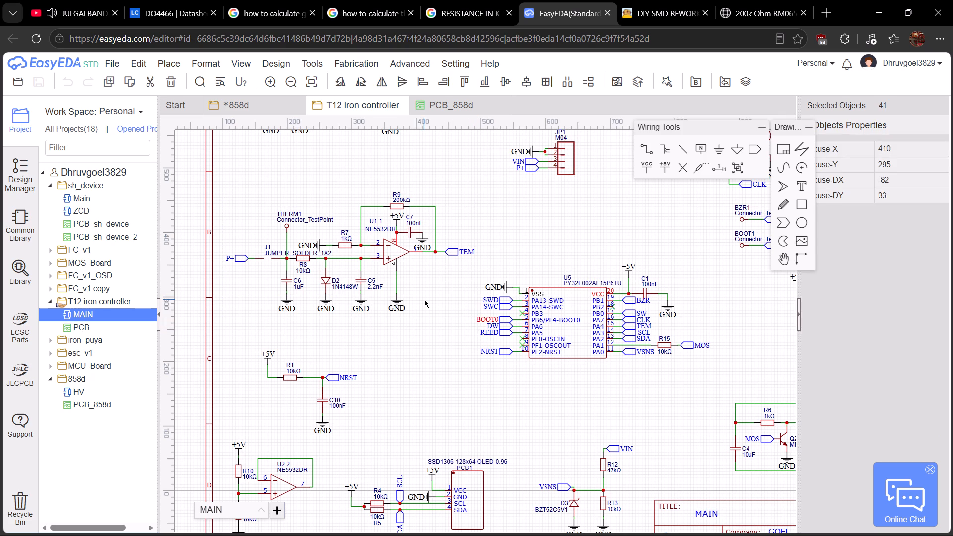
pyautogui.click(424, 299)
pyautogui.moveTo(224, 195); pyautogui.dragTo(469, 321)
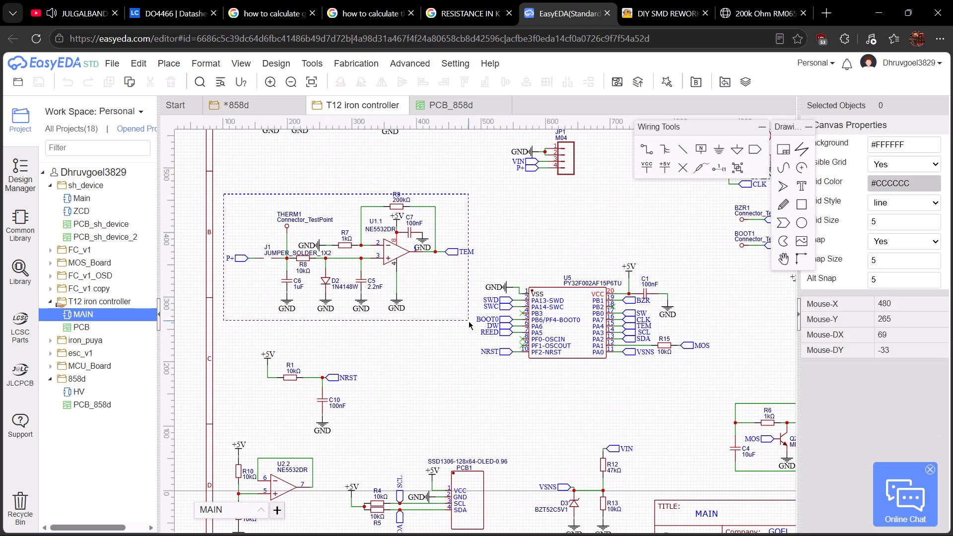
pyautogui.moveTo(469, 321); pyautogui.dragTo(476, 316)
pyautogui.click(445, 314)
pyautogui.moveTo(446, 327); pyautogui.dragTo(354, 268)
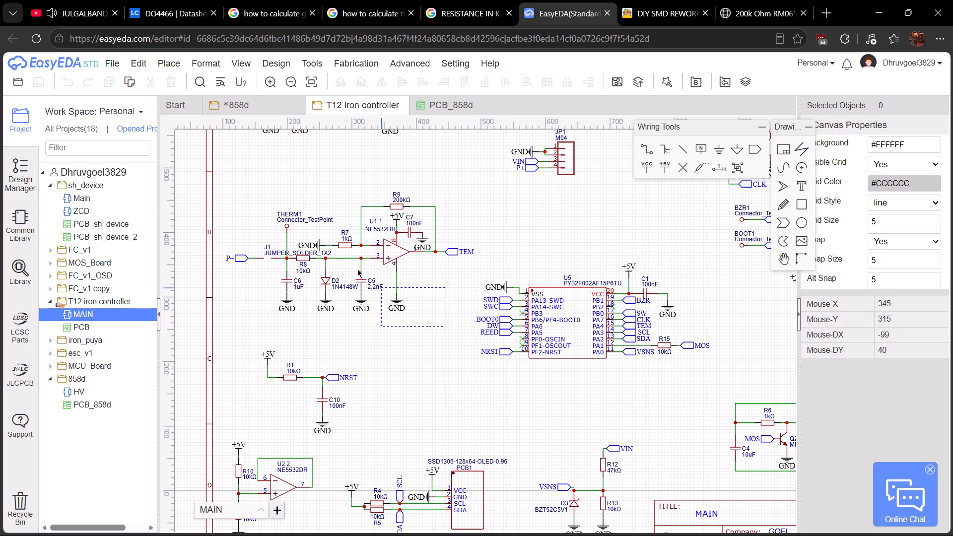
pyautogui.moveTo(354, 268); pyautogui.dragTo(241, 185)
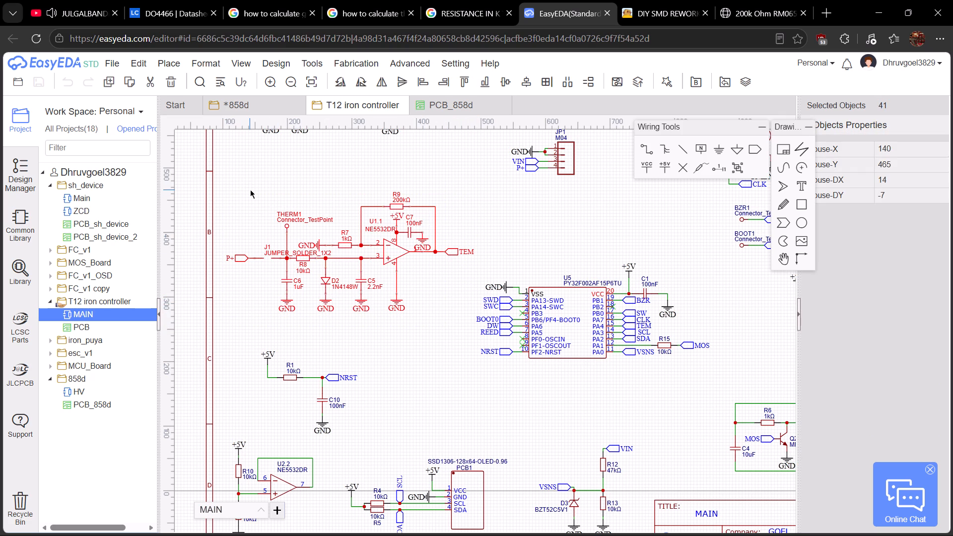
pyautogui.hotkey('ctrl', 'c')
pyautogui.click(263, 103)
pyautogui.click(340, 314)
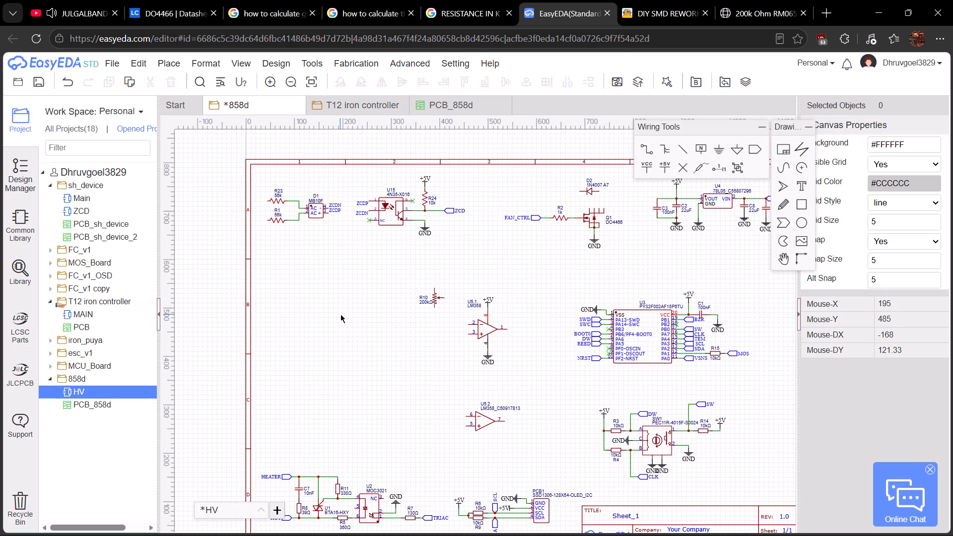
pyautogui.hotkey('ctrl', 'v')
pyautogui.click(309, 337)
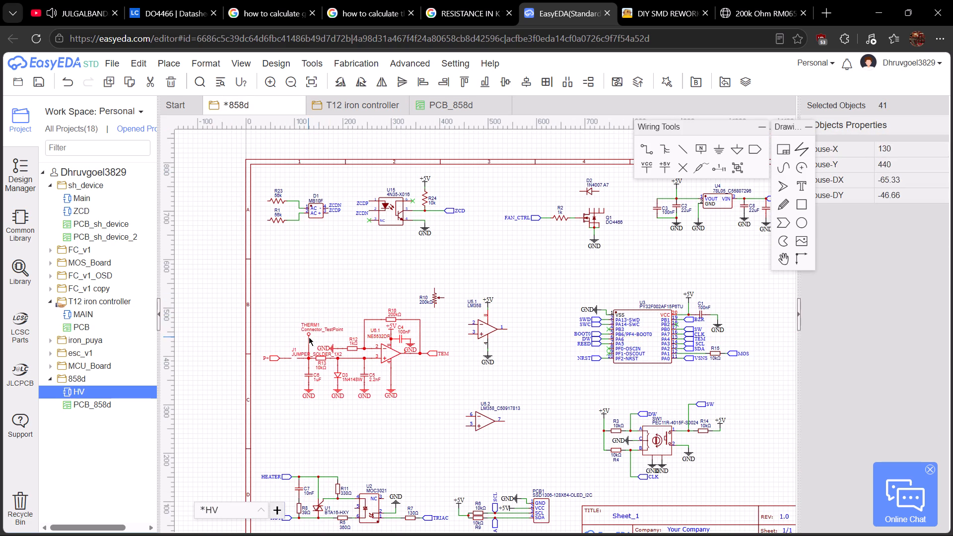
pyautogui.press('Escape')
# Delete the NE5532DR op-amp from the pasted thermocouple amplifier block.
pyautogui.scroll(3, 334, 348)
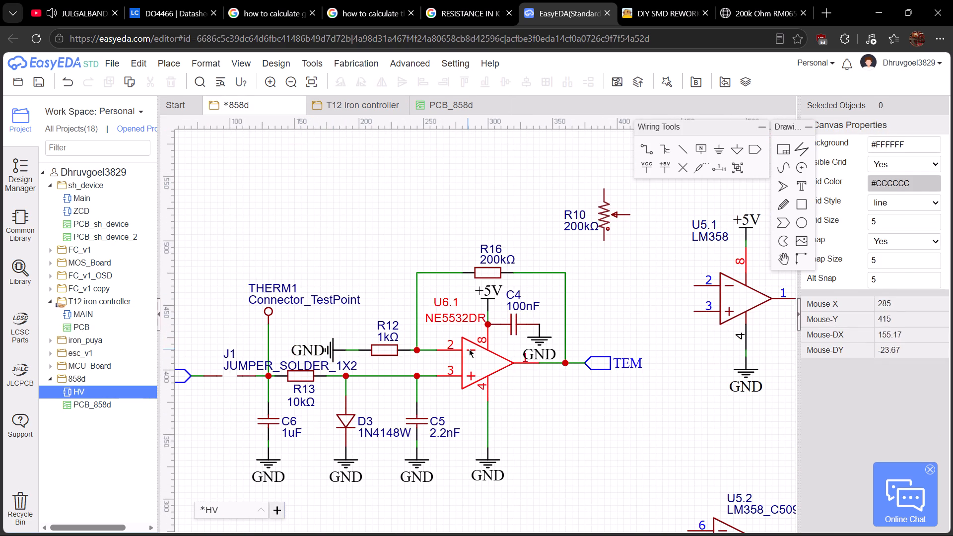
pyautogui.click(469, 349)
pyautogui.press('Delete')
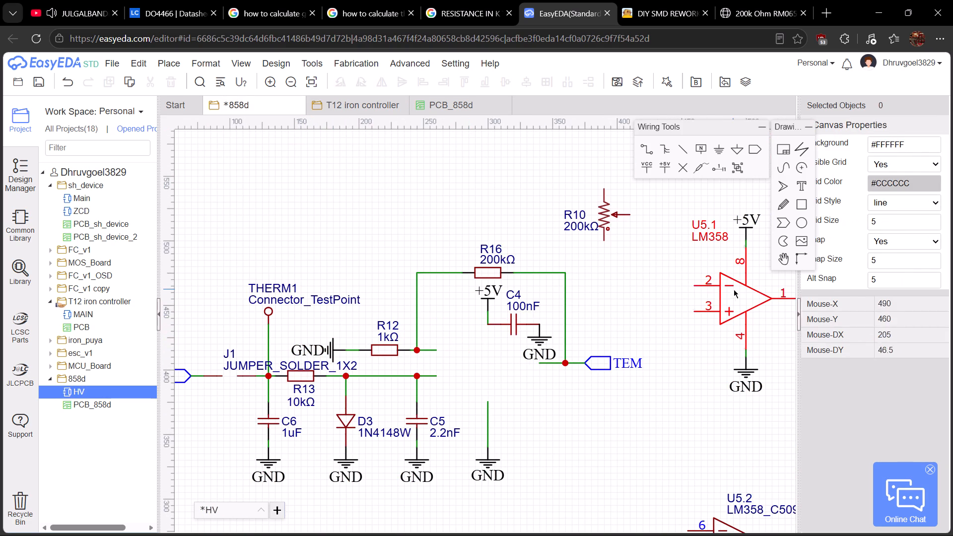
# Cut op-amp U5.1 LM358 from its separate location and paste it into the gap in the thermocouple amplifier block.
pyautogui.click(734, 289)
pyautogui.hotkey('ctrl', 'x')
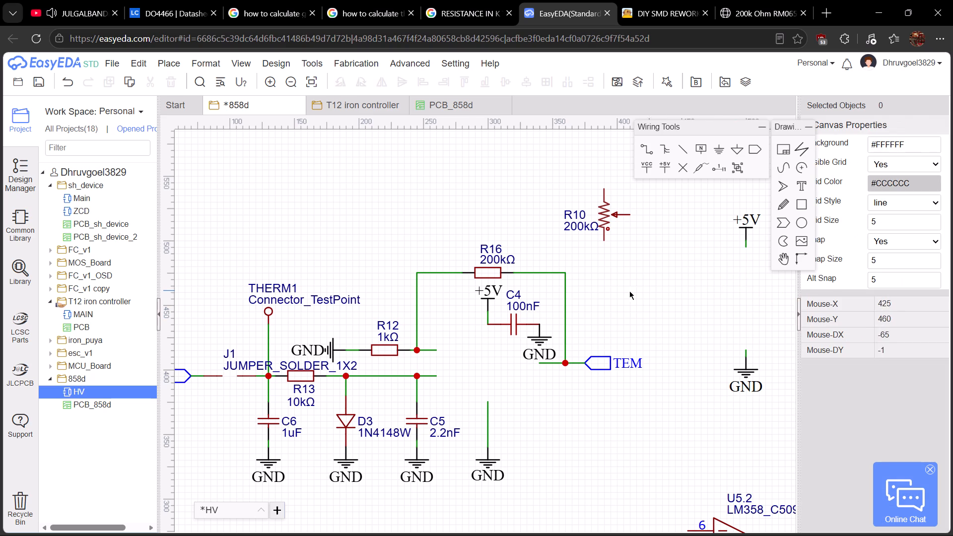
pyautogui.hotkey('ctrl', 'v')
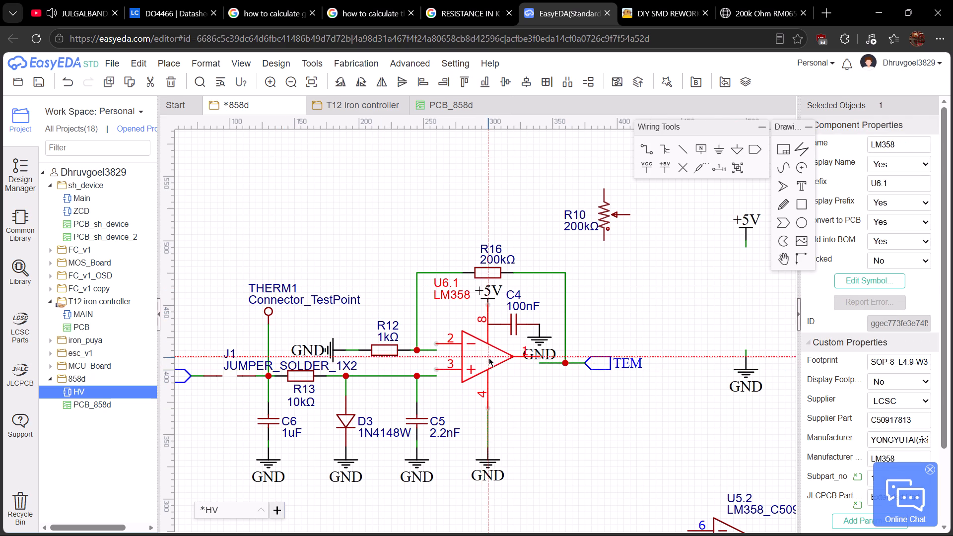
pyautogui.click(489, 363)
pyautogui.press('Escape')
# Raise 100nF capacitor C4 so that it meets the +5V node directly above the LM358's pin 8.
pyautogui.scroll(4, 505, 334)
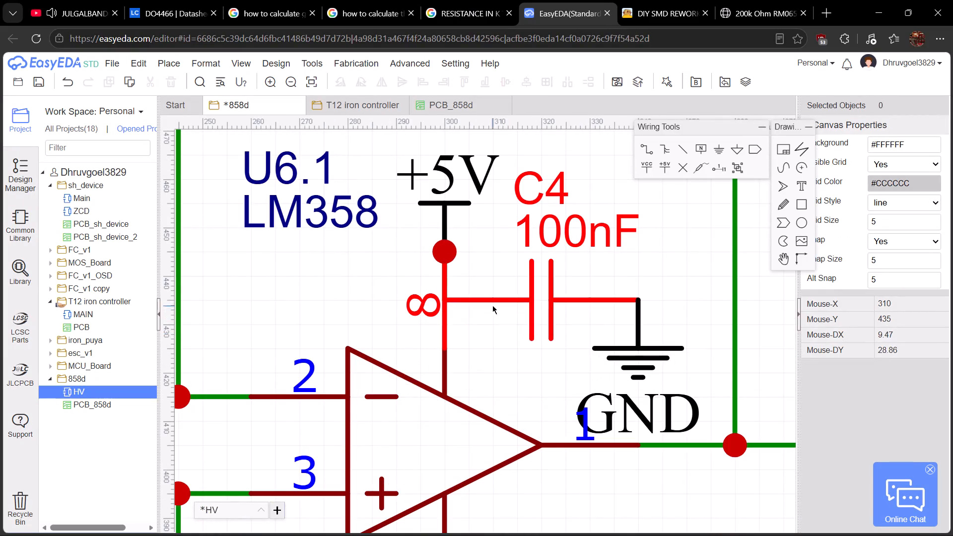
pyautogui.moveTo(543, 298); pyautogui.dragTo(558, 246)
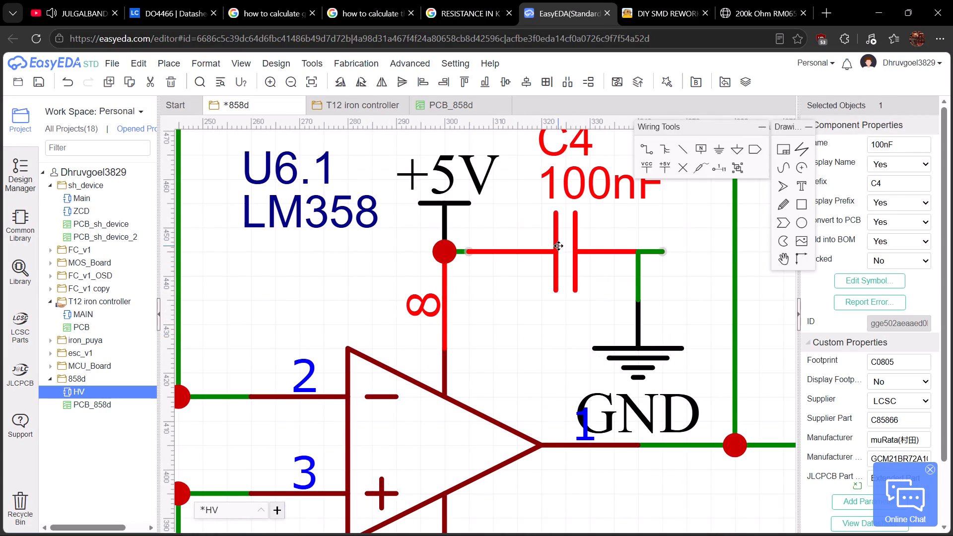
pyautogui.moveTo(558, 246); pyautogui.dragTo(545, 248)
pyautogui.moveTo(446, 215); pyautogui.dragTo(446, 201)
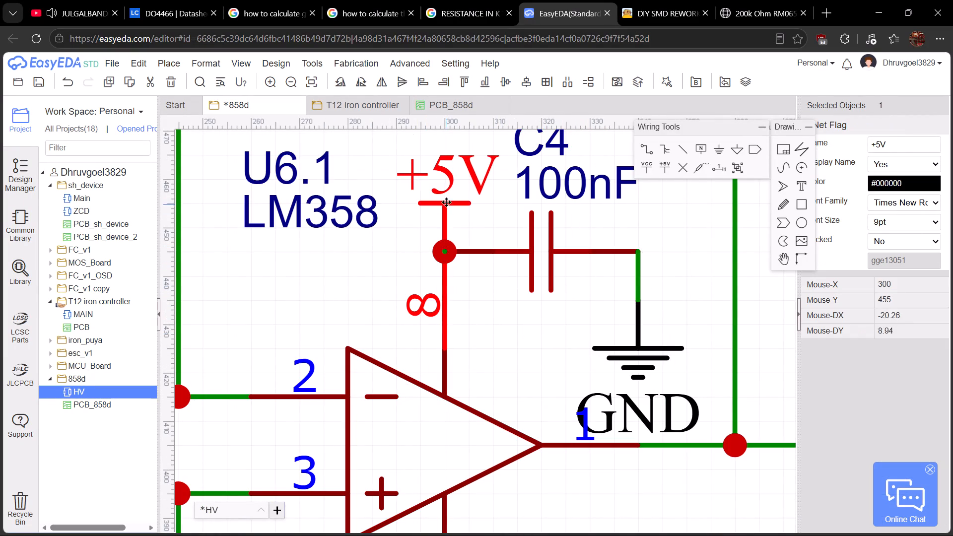
pyautogui.moveTo(446, 201); pyautogui.dragTo(443, 211)
pyautogui.click(643, 219)
pyautogui.scroll(-3, 569, 339)
pyautogui.rightClick(559, 454)
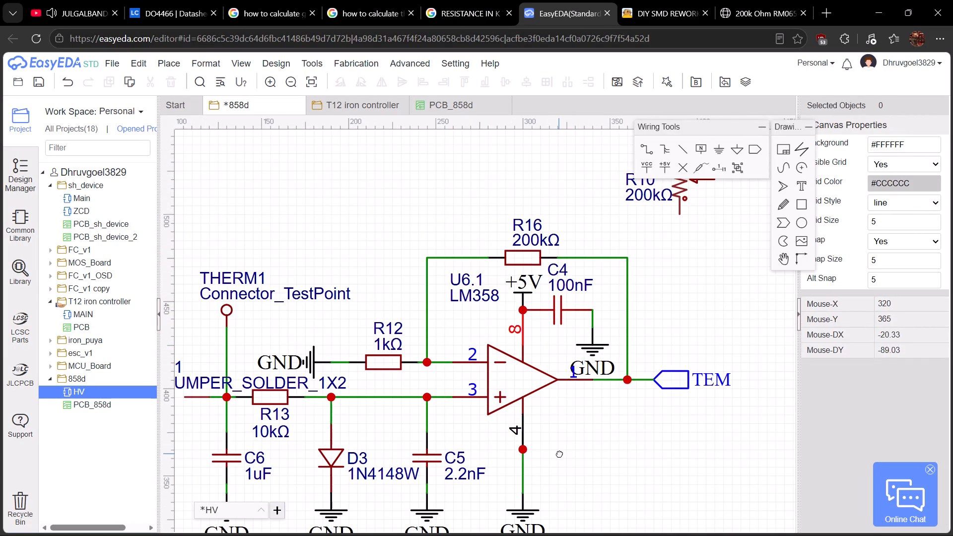
pyautogui.click(535, 456)
pyautogui.moveTo(584, 453); pyautogui.dragTo(559, 450, button='right')
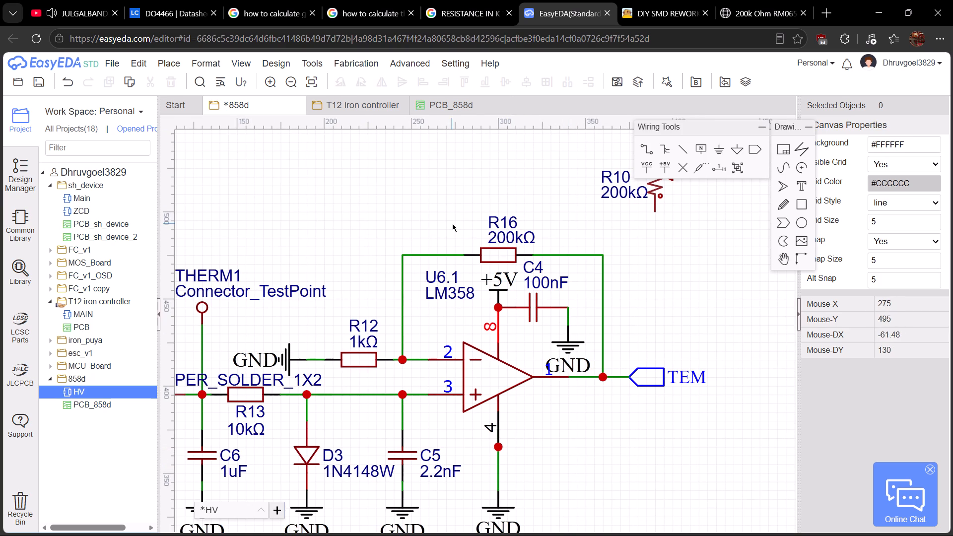
# Consult the DIY SMD rework station schematic and shift feedback resistor R16 right and slightly up, to above C4.
pyautogui.scroll(-1, 452, 223)
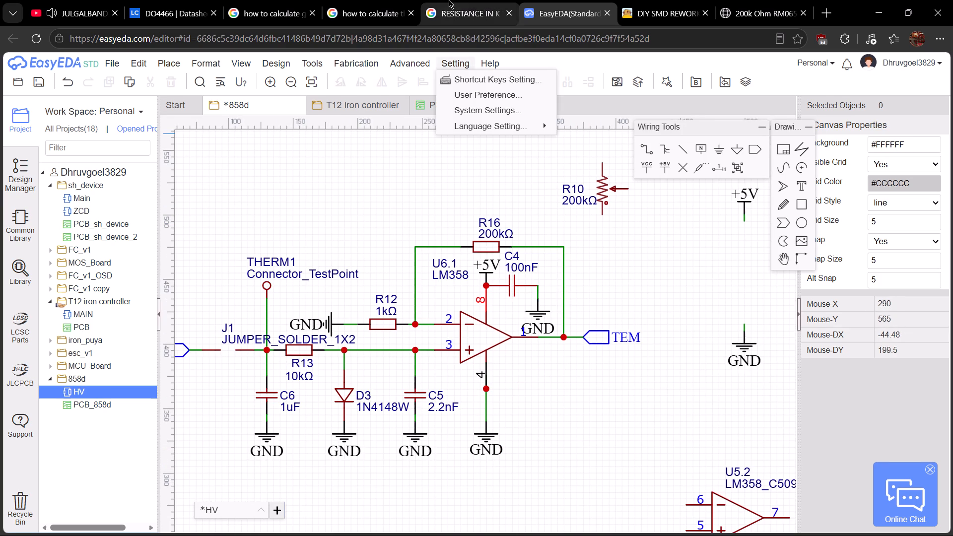
pyautogui.click(653, 0)
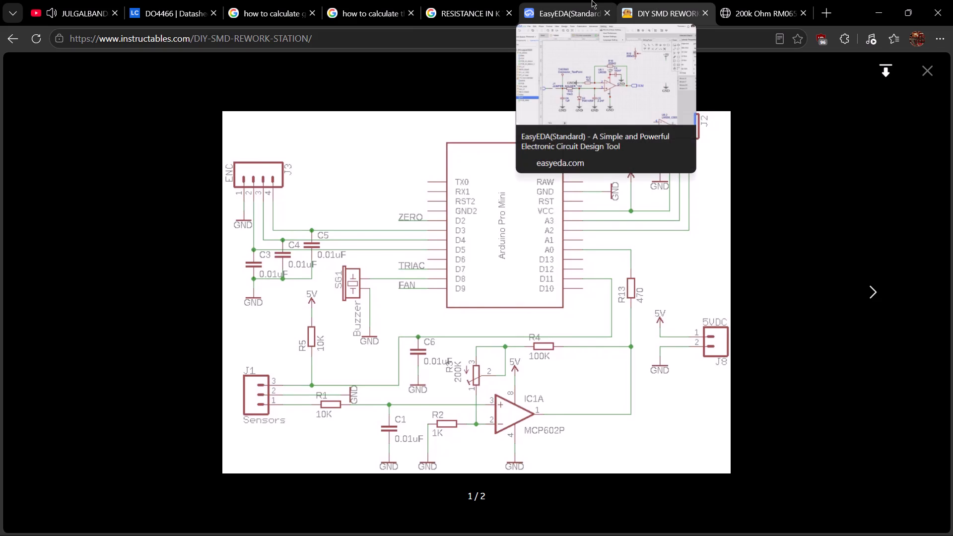
pyautogui.click(592, 0)
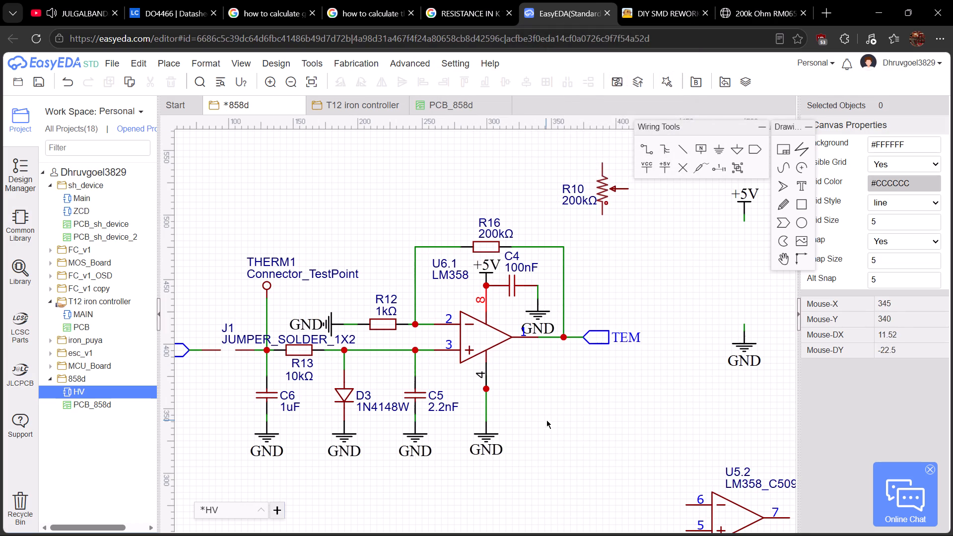
pyautogui.moveTo(548, 416); pyautogui.dragTo(598, 415, button='right')
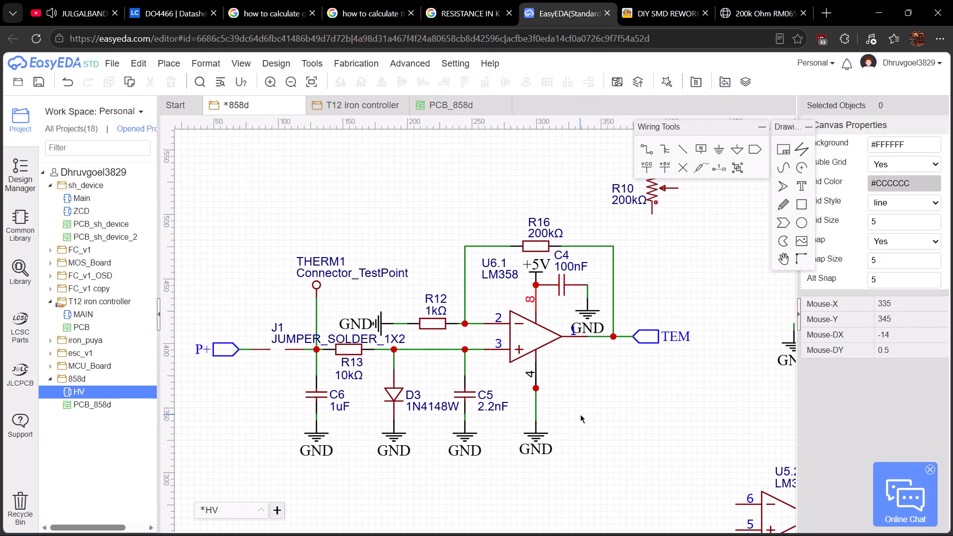
pyautogui.moveTo(537, 246); pyautogui.dragTo(514, 246)
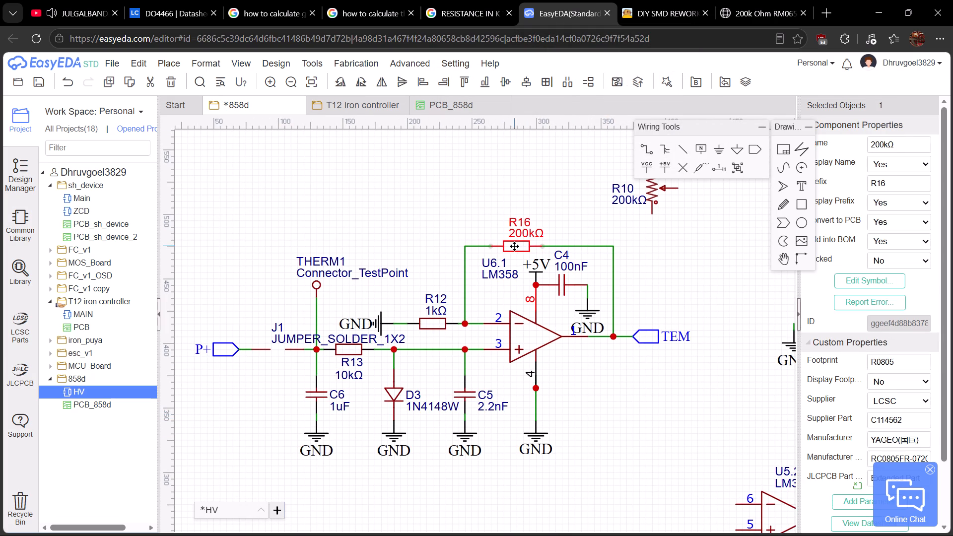
pyautogui.moveTo(514, 246); pyautogui.dragTo(514, 246)
pyautogui.moveTo(514, 246); pyautogui.dragTo(572, 240)
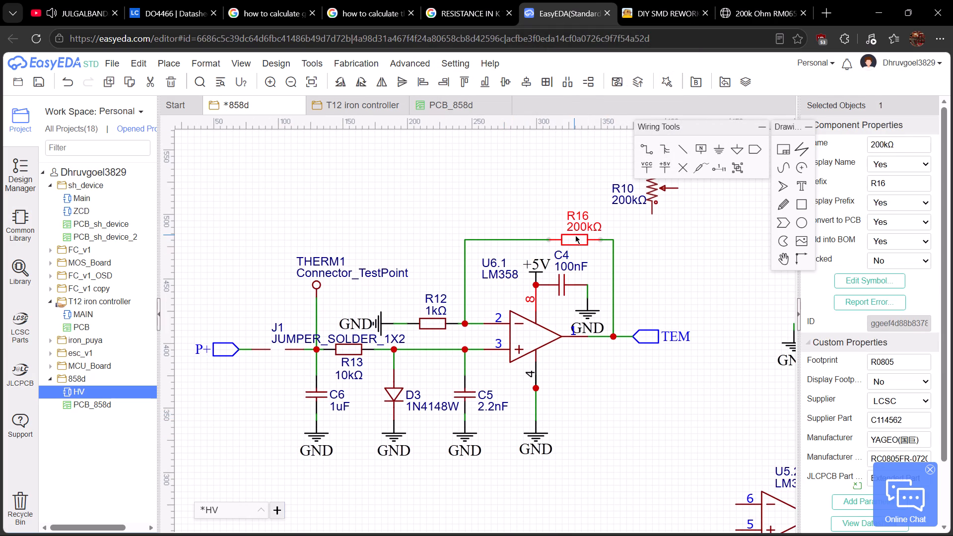
pyautogui.click(881, 141)
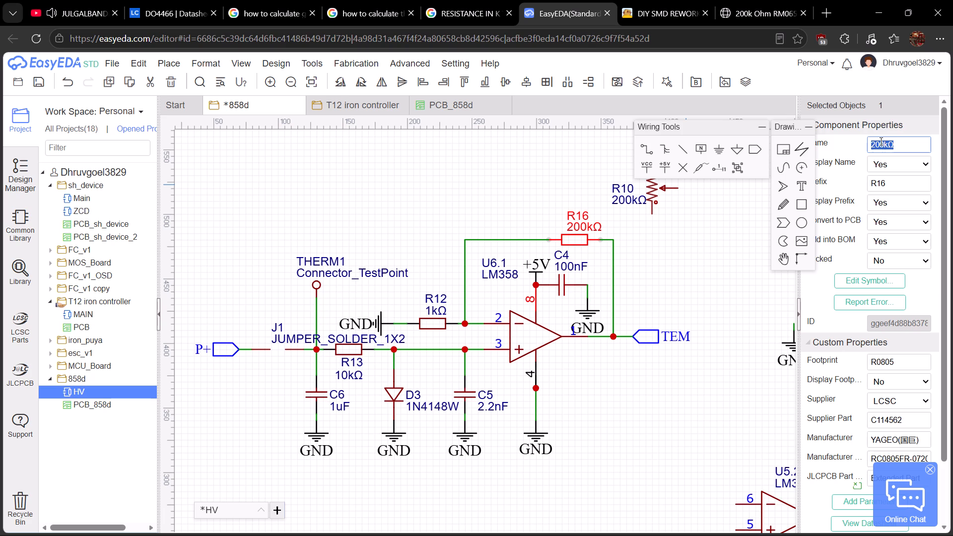
pyautogui.click(478, 181)
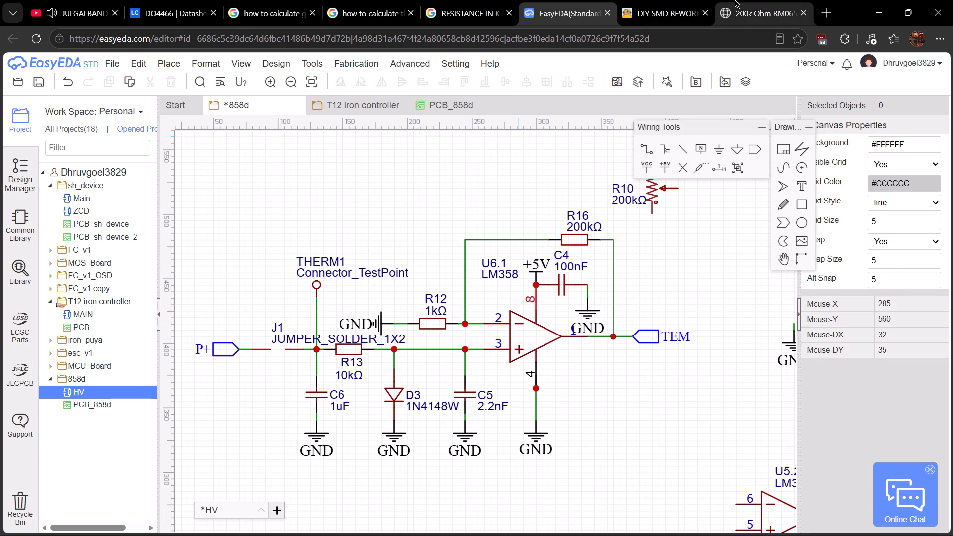
# Search the web for "yageo 100k 0805 model number" and copy the part number RC0805FR-07100KL.
pyautogui.click(735, 0)
pyautogui.click(834, 7)
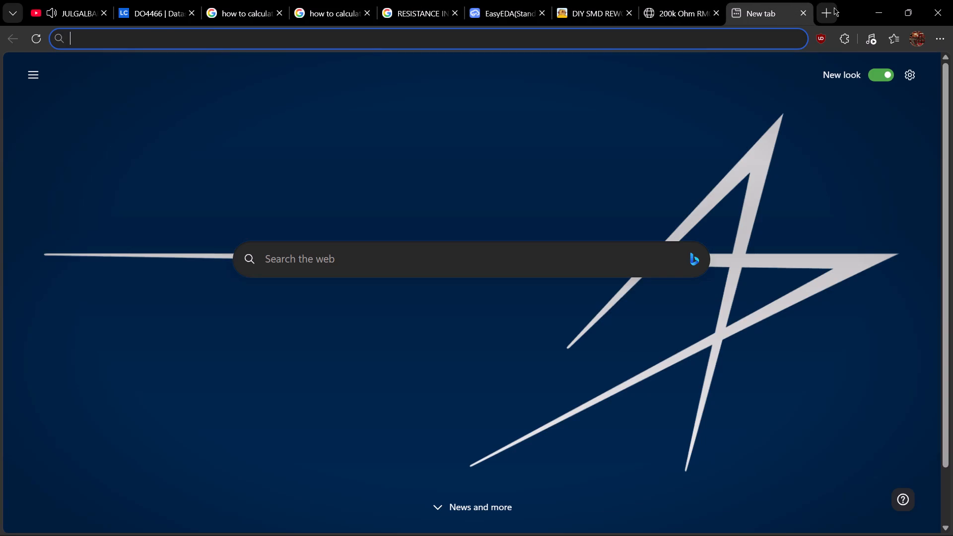
pyautogui.write('yageo 100k resisto')
pyautogui.press('BackSpace')
pyautogui.press('BackSpace')
pyautogui.press('BackSpace')
pyautogui.press('BackSpace')
pyautogui.press('BackSpace')
pyautogui.press('BackSpace')
pyautogui.press('BackSpace')
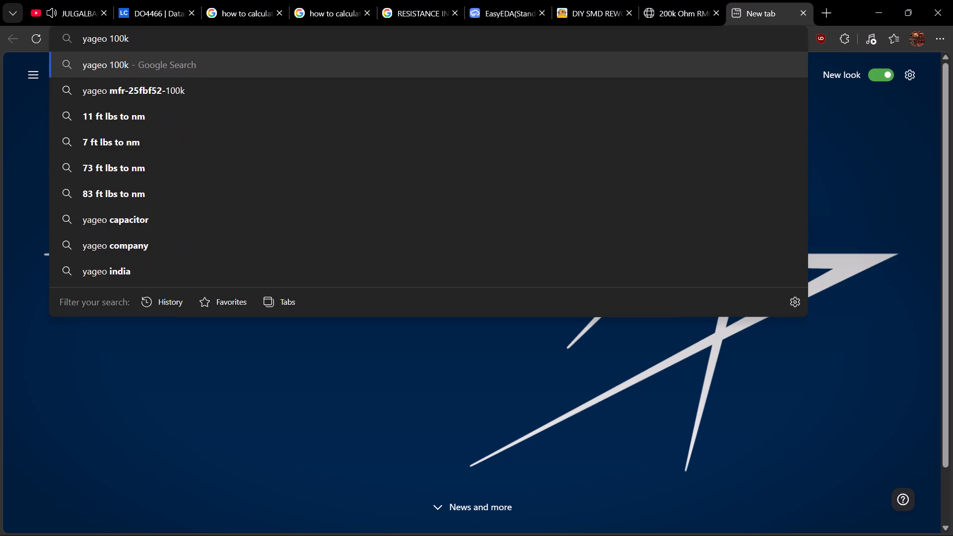
pyautogui.write('0805 modf')
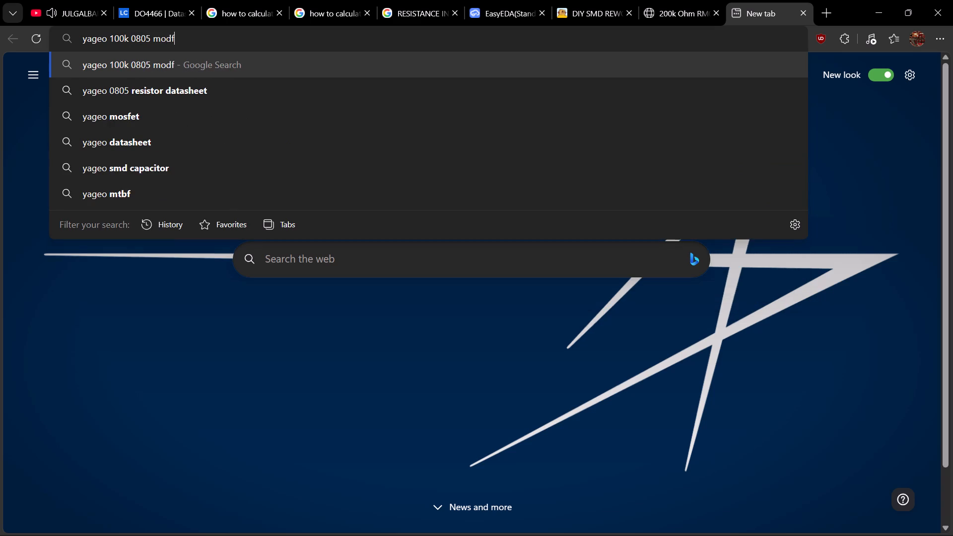
pyautogui.press('BackSpace')
pyautogui.write('el number')
pyautogui.press('Return')
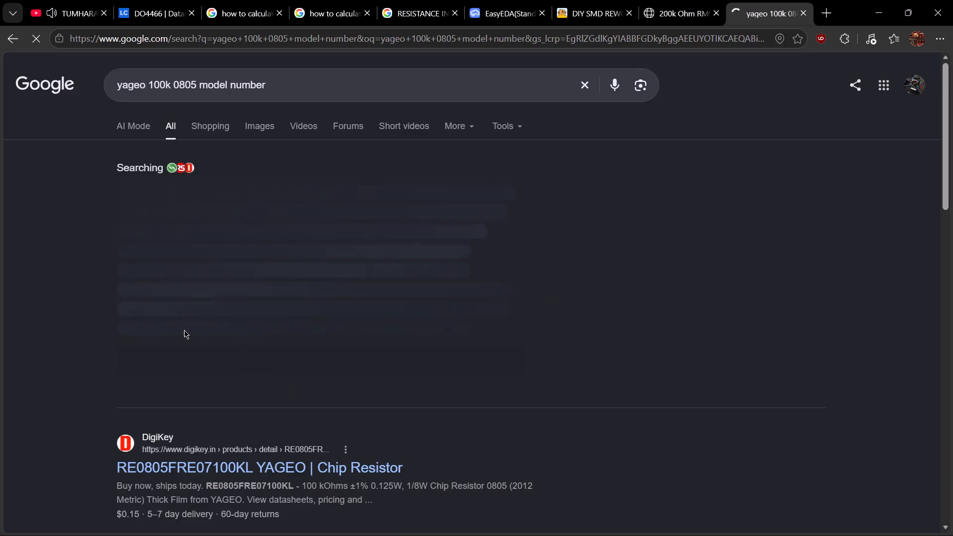
pyautogui.click(274, 372)
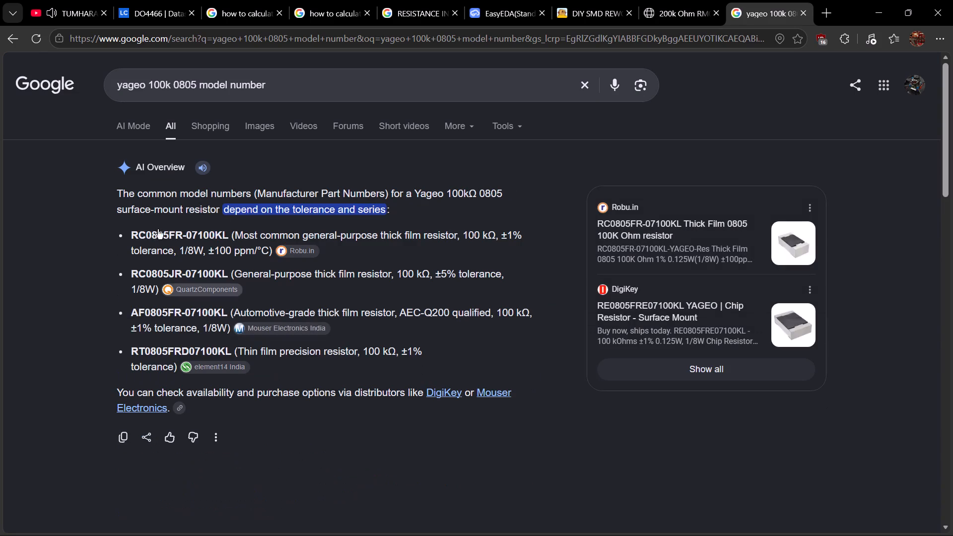
pyautogui.moveTo(121, 233); pyautogui.dragTo(225, 235)
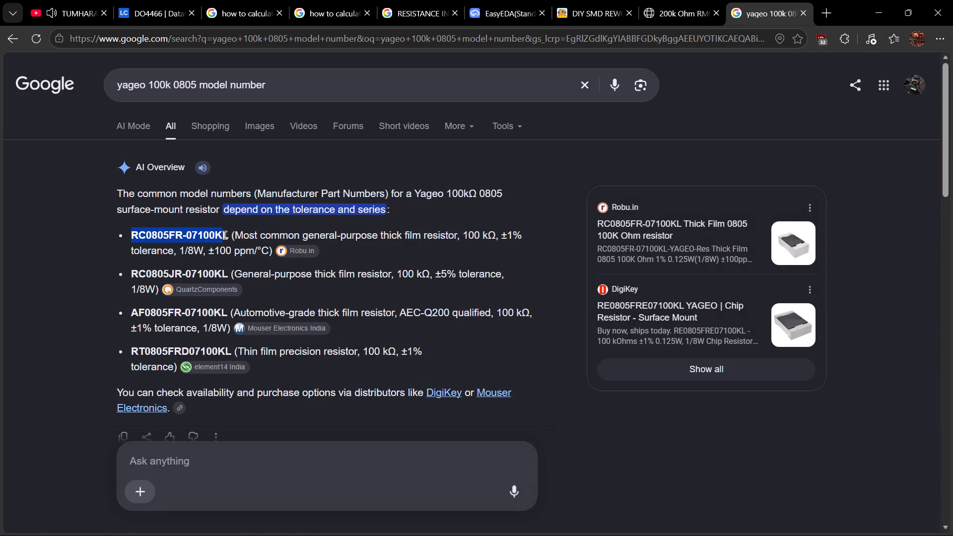
pyautogui.moveTo(225, 235); pyautogui.dragTo(226, 235)
pyautogui.hotkey('ctrl', 'c')
# Delete the 200kΩ feedback resistor R16 from the thermocouple amplifier in the 858d schematic.
pyautogui.click(470, 0)
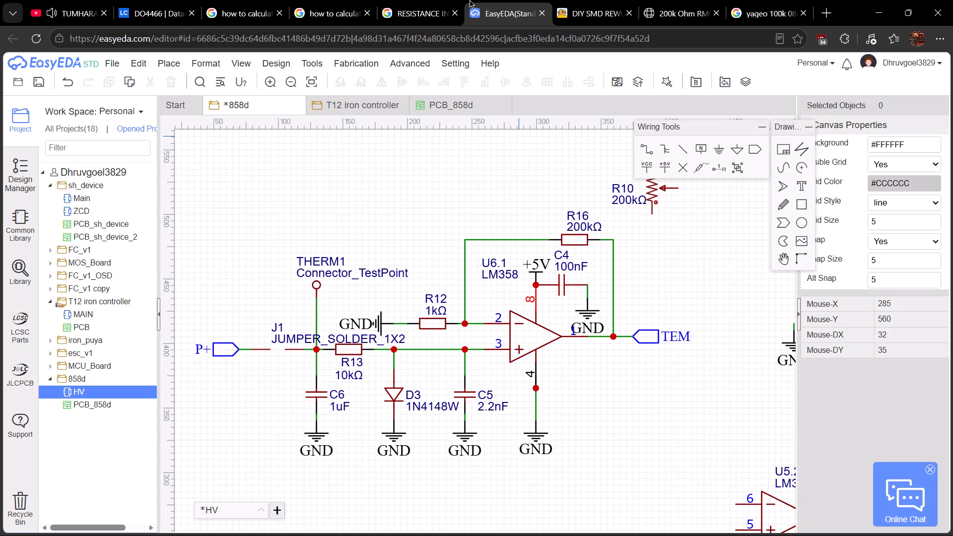
pyautogui.click(577, 240)
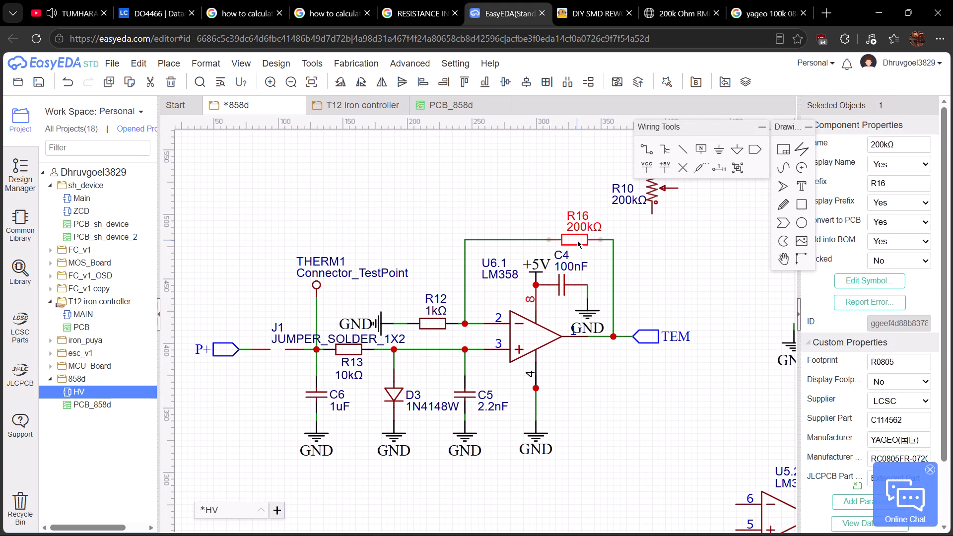
pyautogui.press('Delete')
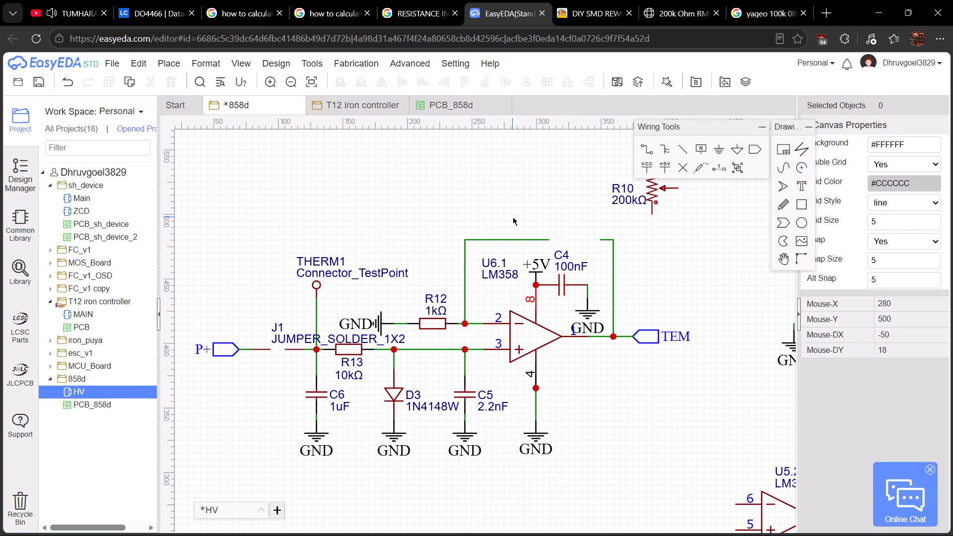
# Find RC0805FR-07100KL in the LCSC library and place the YAGEO 100kΩ 0805 resistor in the feedback gap.
pyautogui.rightClick(513, 217)
pyautogui.click(528, 232)
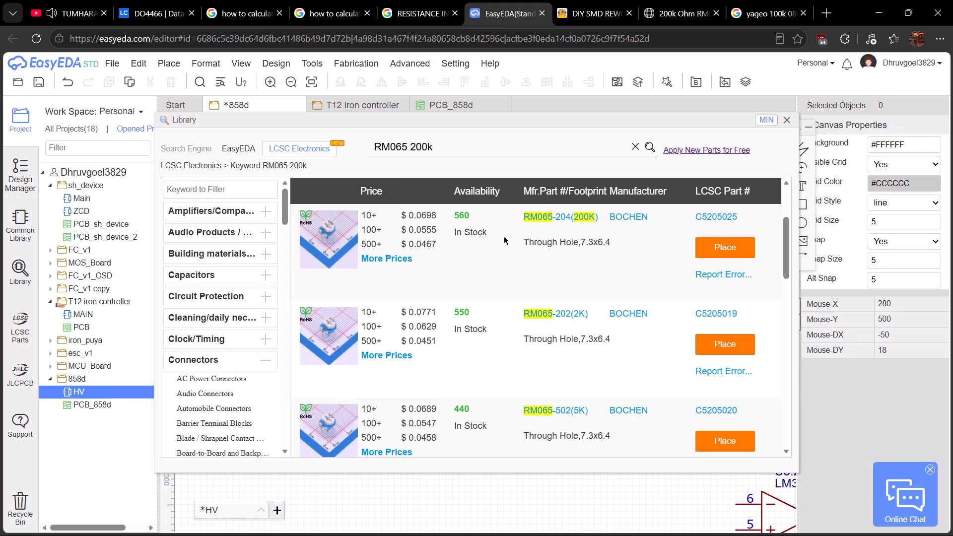
pyautogui.doubleClick(418, 146)
pyautogui.hotkey('ctrl', 'v')
pyautogui.press('Return')
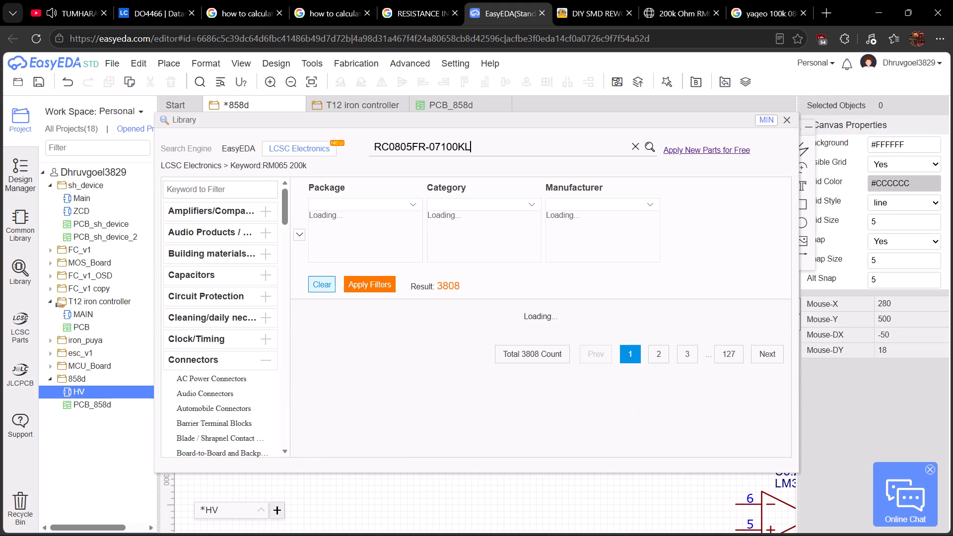
pyautogui.click(719, 369)
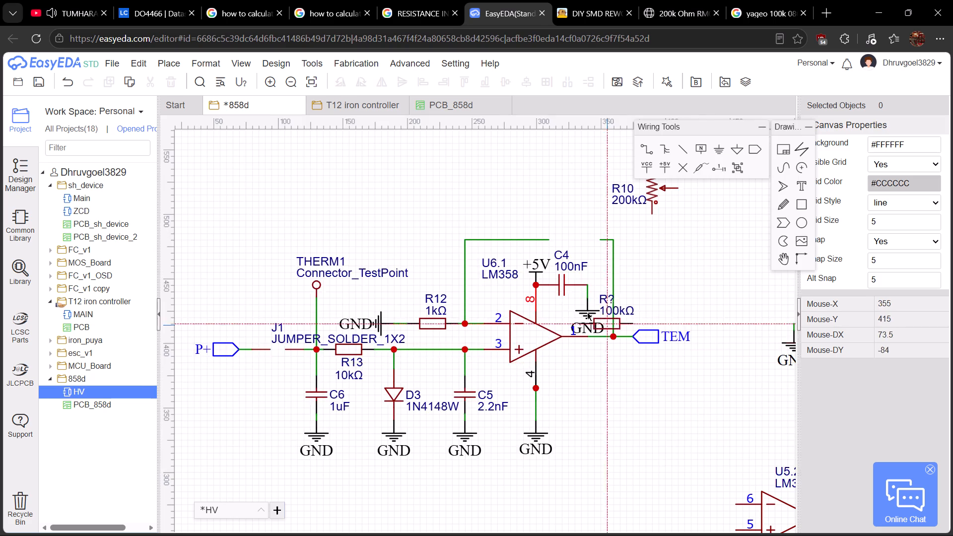
pyautogui.scroll(2, 559, 291)
pyautogui.rightClick(584, 200)
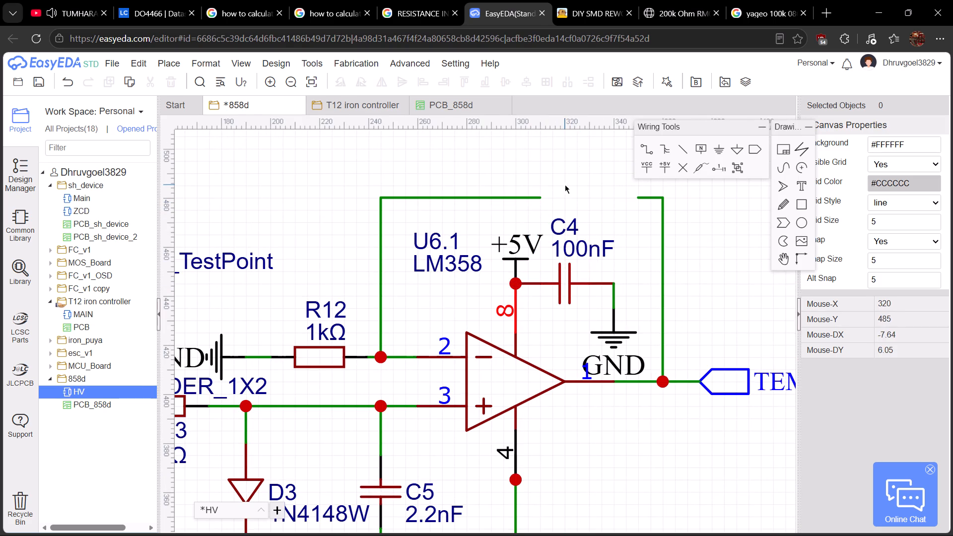
pyautogui.rightClick(567, 189)
pyautogui.click(588, 219)
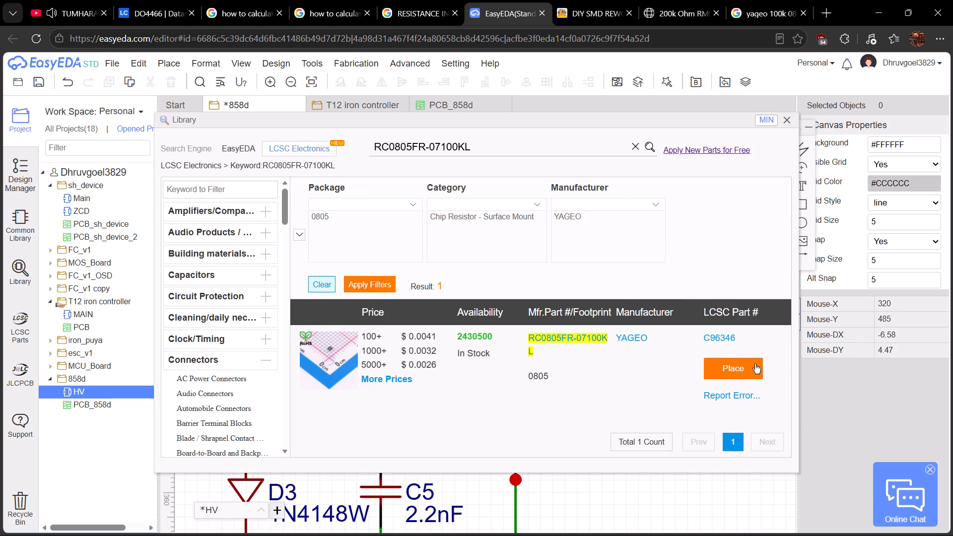
pyautogui.click(755, 364)
pyautogui.click(585, 197)
pyautogui.rightClick(511, 158)
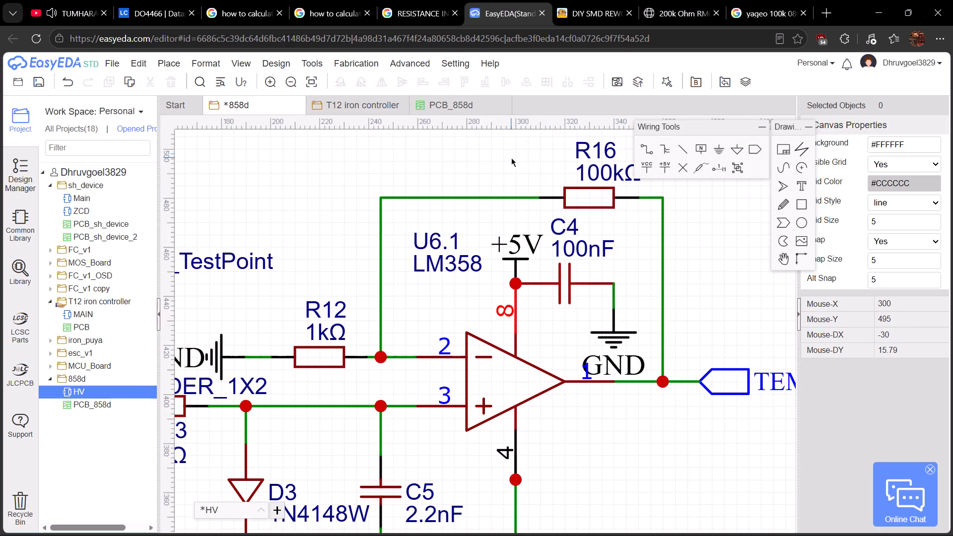
# Delete the feedback wire running from R16 to the R12 and LM358 pin 2 node.
pyautogui.moveTo(511, 158); pyautogui.dragTo(466, 224, button='right')
pyautogui.scroll(-1, 466, 224)
pyautogui.click(427, 255)
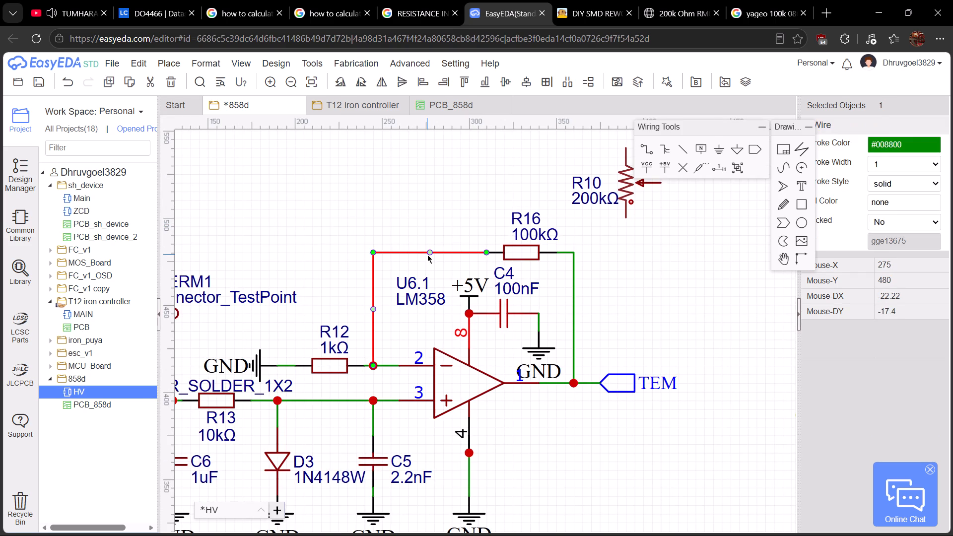
pyautogui.press('Delete')
# Move 200kΩ trimmer R10 to between R12 and R16, above the LM358's pin 2 wire.
pyautogui.moveTo(627, 195); pyautogui.dragTo(387, 217)
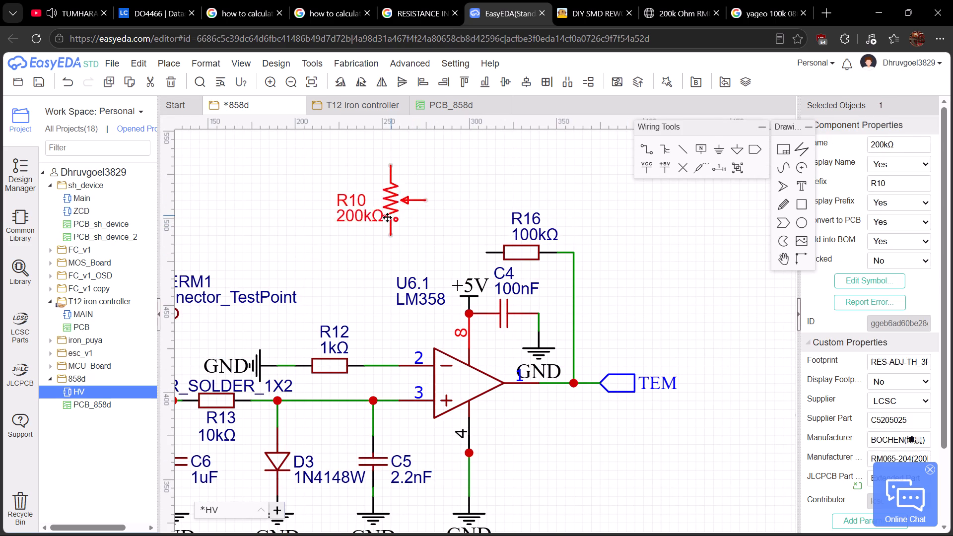
pyautogui.moveTo(387, 217); pyautogui.dragTo(370, 271)
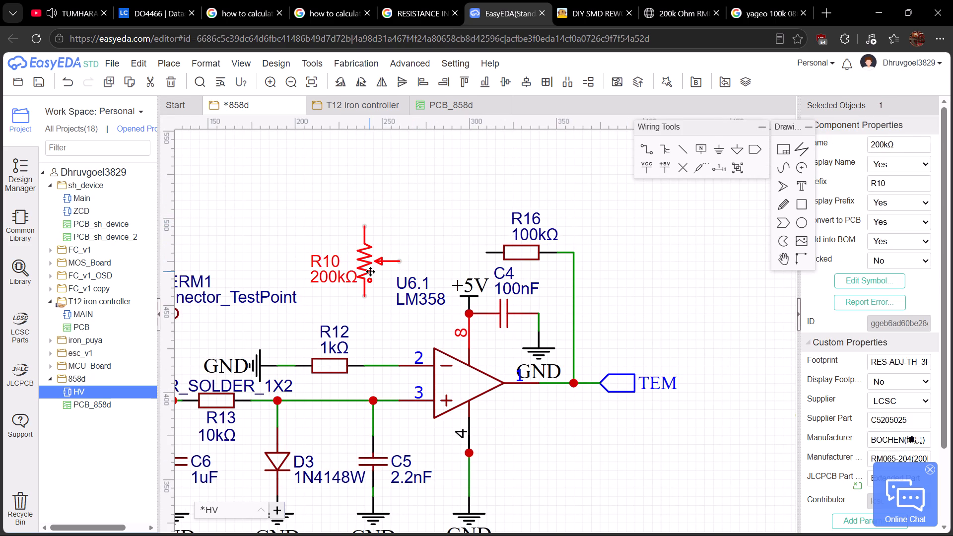
pyautogui.moveTo(370, 271); pyautogui.dragTo(370, 272)
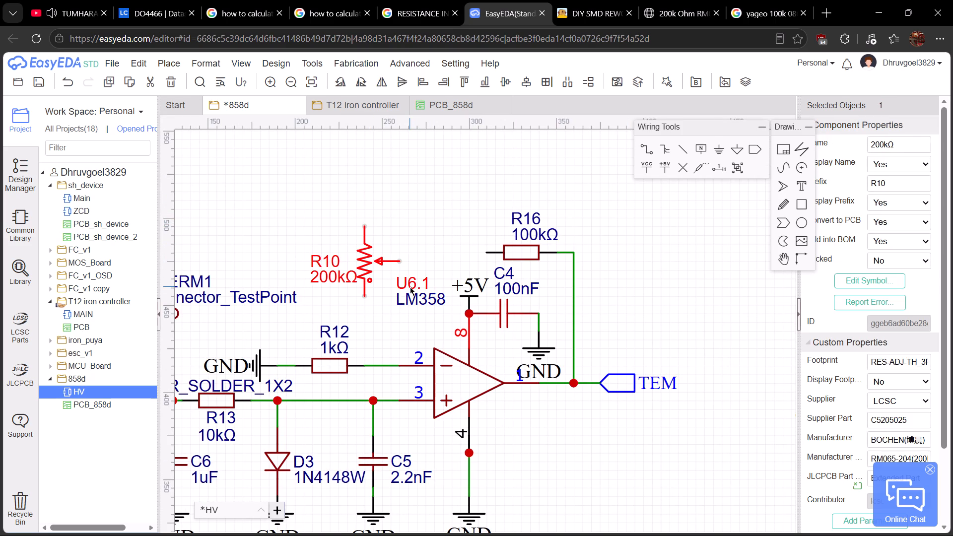
# Move the U6.1 and LM358 labels from above the op-amp to beneath its output side.
pyautogui.keyDown('ctrl'); pyautogui.click(402, 284); pyautogui.keyUp('ctrl')
pyautogui.keyDown('ctrl'); pyautogui.click(416, 302); pyautogui.keyUp('ctrl')
pyautogui.moveTo(411, 296); pyautogui.dragTo(507, 427)
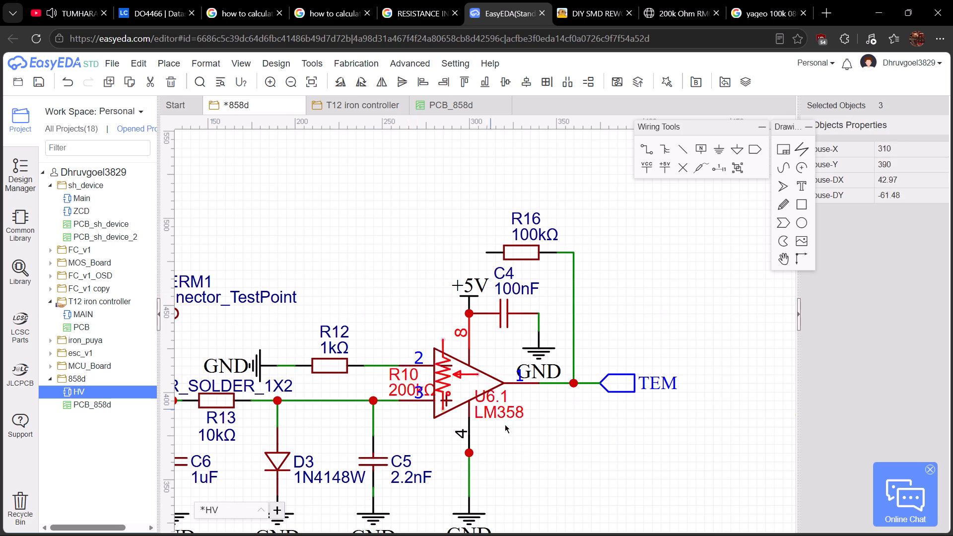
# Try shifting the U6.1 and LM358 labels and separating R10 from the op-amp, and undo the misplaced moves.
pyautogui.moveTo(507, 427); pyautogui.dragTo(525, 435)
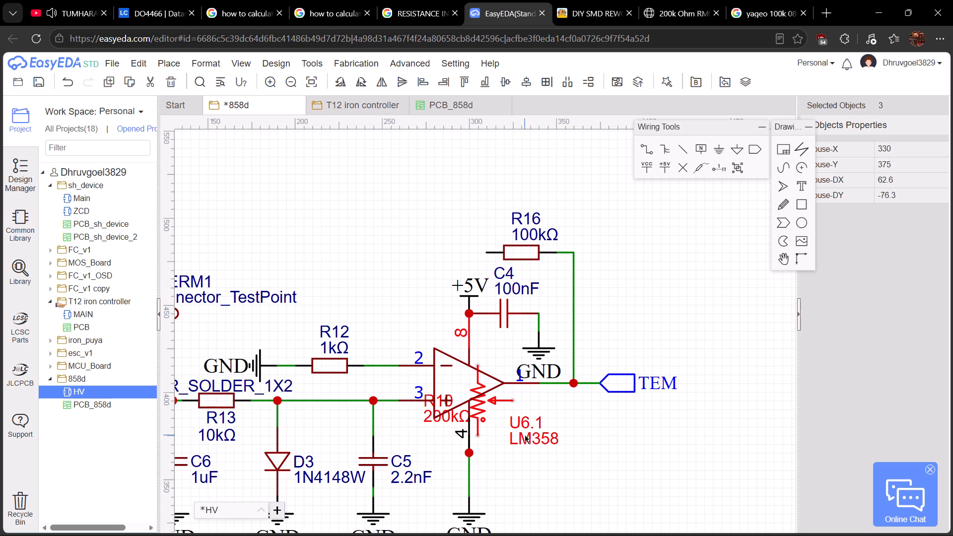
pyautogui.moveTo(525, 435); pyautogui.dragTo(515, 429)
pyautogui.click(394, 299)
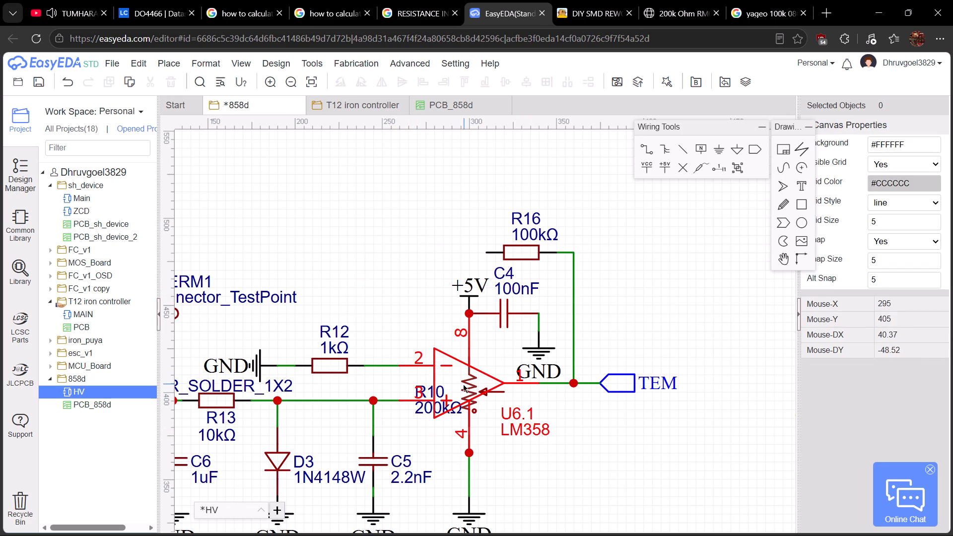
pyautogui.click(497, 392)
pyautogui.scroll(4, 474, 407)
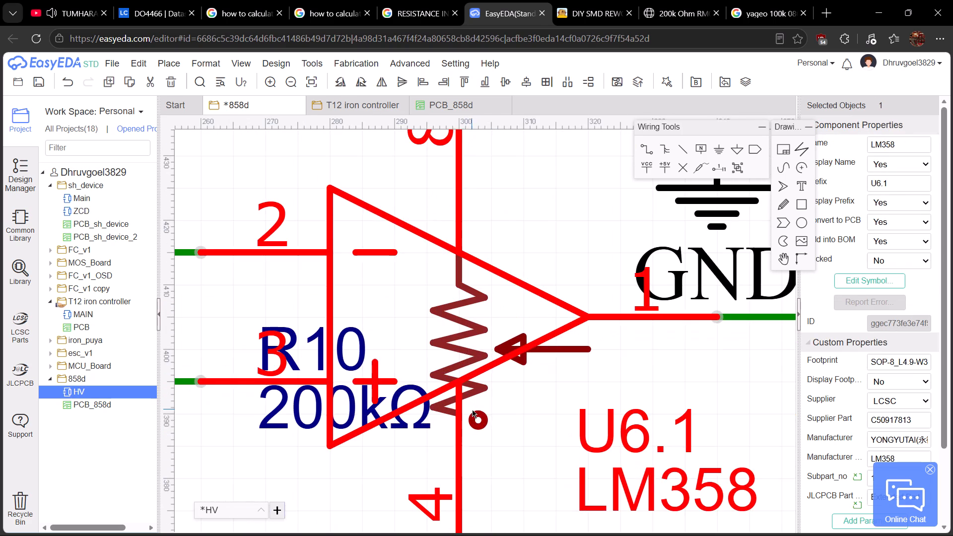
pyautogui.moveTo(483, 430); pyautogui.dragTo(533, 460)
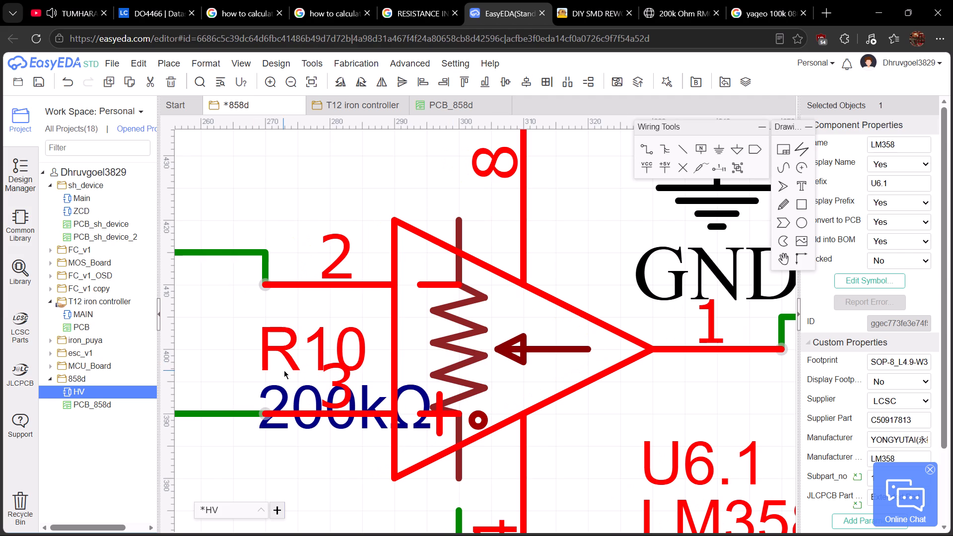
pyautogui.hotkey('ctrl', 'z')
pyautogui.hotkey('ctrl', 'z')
# Move only the U6.1 and LM358 labels together from above the op-amp to just beneath its output side.
pyautogui.scroll(-5, 272, 322)
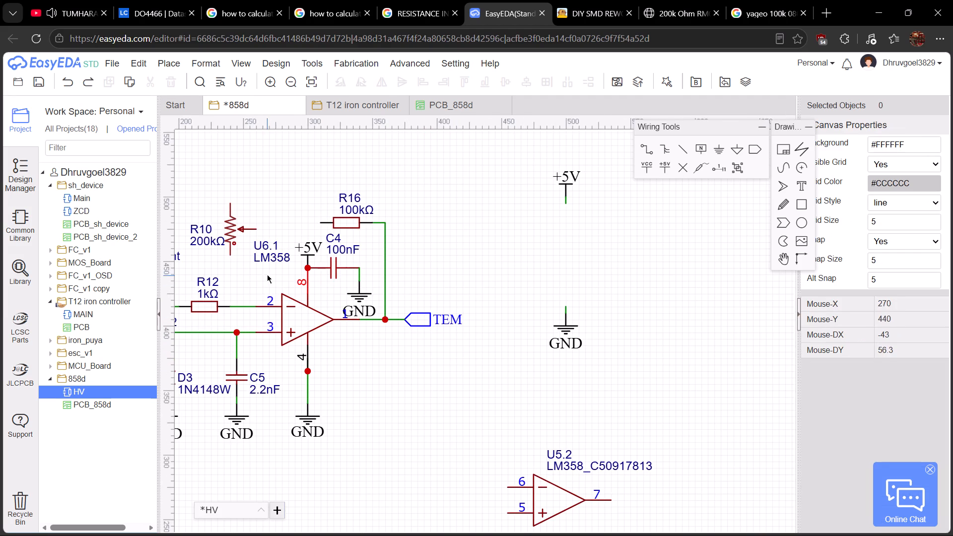
pyautogui.click(272, 262)
pyautogui.keyDown('ctrl'); pyautogui.click(268, 247); pyautogui.keyUp('ctrl')
pyautogui.moveTo(273, 261); pyautogui.dragTo(288, 271)
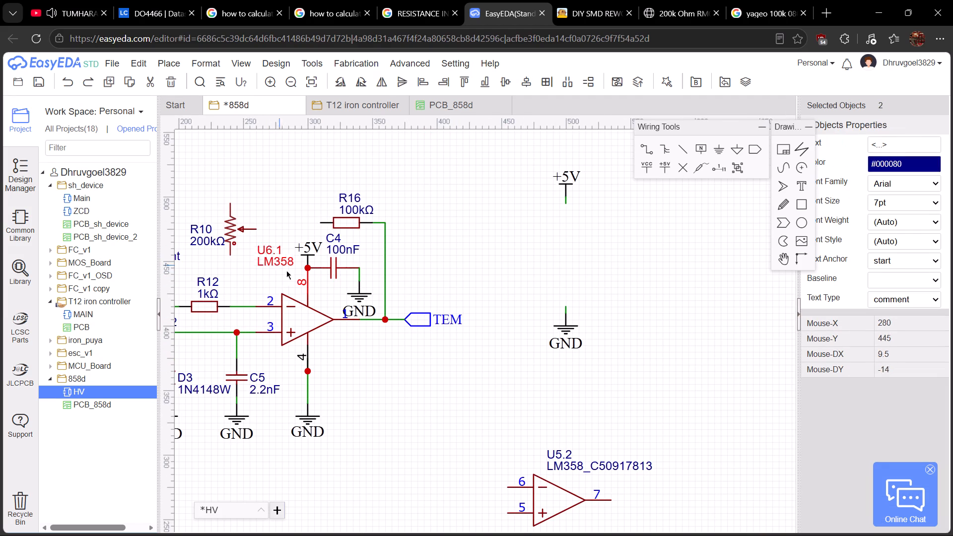
pyautogui.moveTo(288, 271); pyautogui.dragTo(343, 351)
# Move trimmer R10 above the R12 to pin 2 wire, with its upper terminal level with R16.
pyautogui.moveTo(268, 253); pyautogui.dragTo(322, 262, button='right')
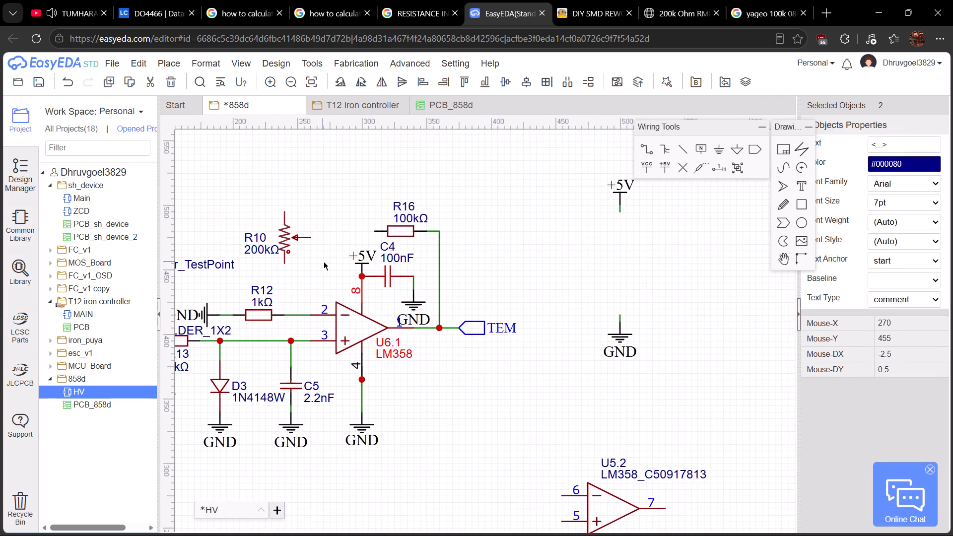
pyautogui.scroll(1, 297, 251)
pyautogui.moveTo(297, 251); pyautogui.dragTo(355, 305, button='right')
pyautogui.moveTo(338, 283); pyautogui.dragTo(363, 286)
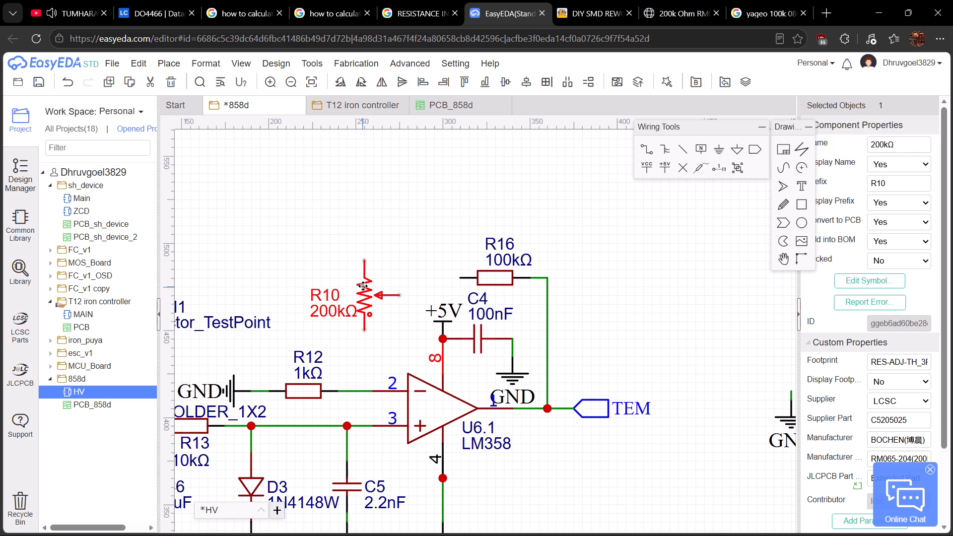
pyautogui.moveTo(363, 286); pyautogui.dragTo(355, 308)
pyautogui.click(321, 252)
# Wire R10's upper terminal to R16's free end and tie R10's wiper to that same wire.
pyautogui.scroll(3, 354, 340)
pyautogui.press('w')
pyautogui.moveTo(409, 214); pyautogui.dragTo(407, 218, button='right')
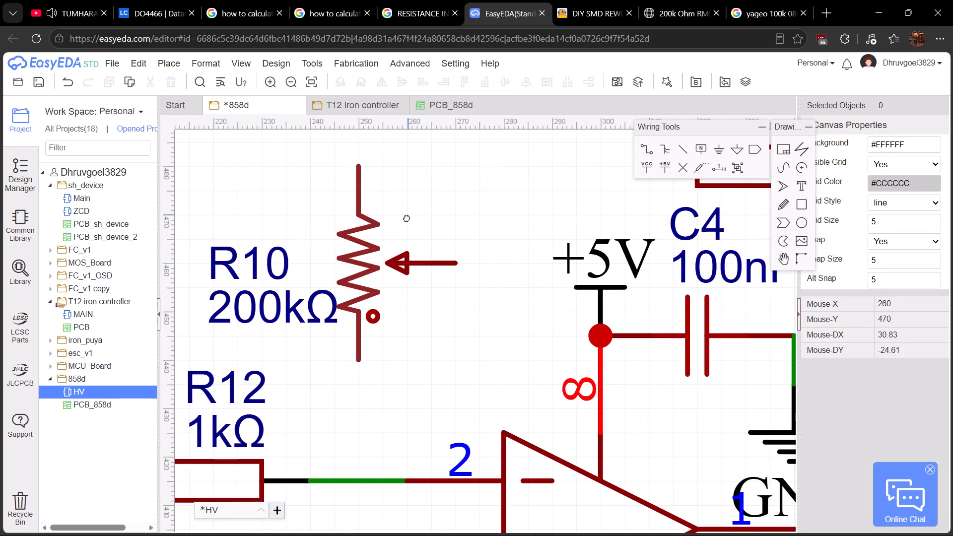
pyautogui.moveTo(407, 218); pyautogui.dragTo(372, 321, button='right')
pyautogui.click(329, 270)
pyautogui.click(605, 275)
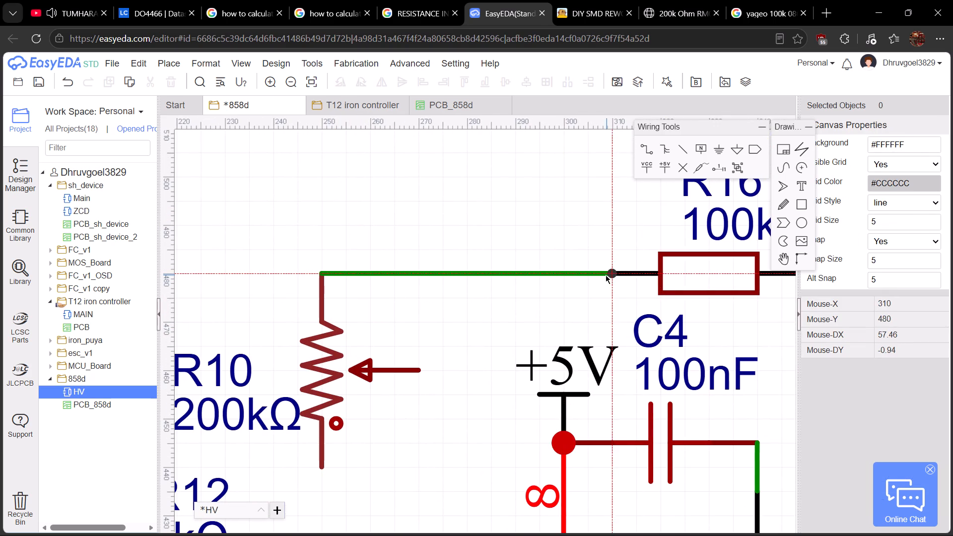
pyautogui.click(414, 366)
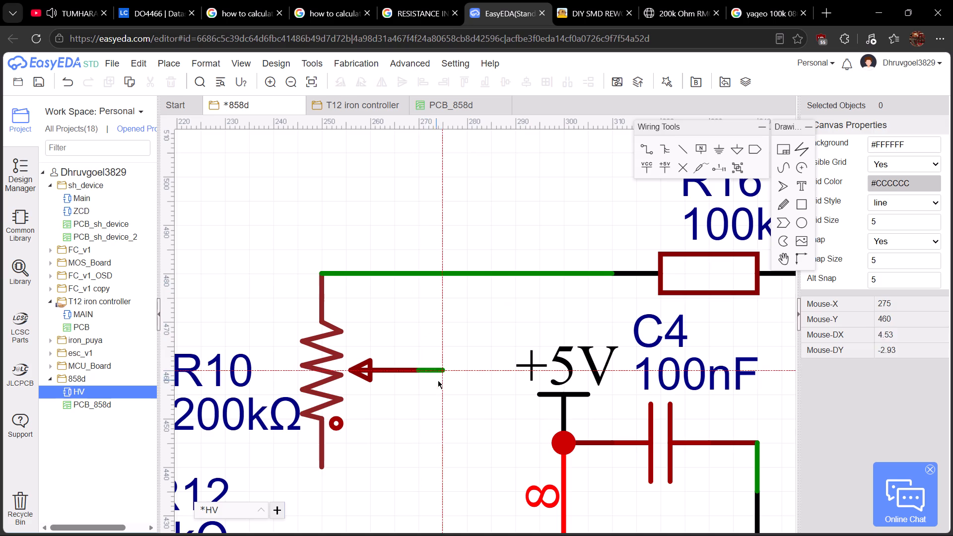
pyautogui.click(445, 369)
pyautogui.click(455, 273)
# Wire R10's lower terminal down to the wire between R12 and the LM358's pin 2.
pyautogui.moveTo(357, 393); pyautogui.dragTo(378, 248, button='right')
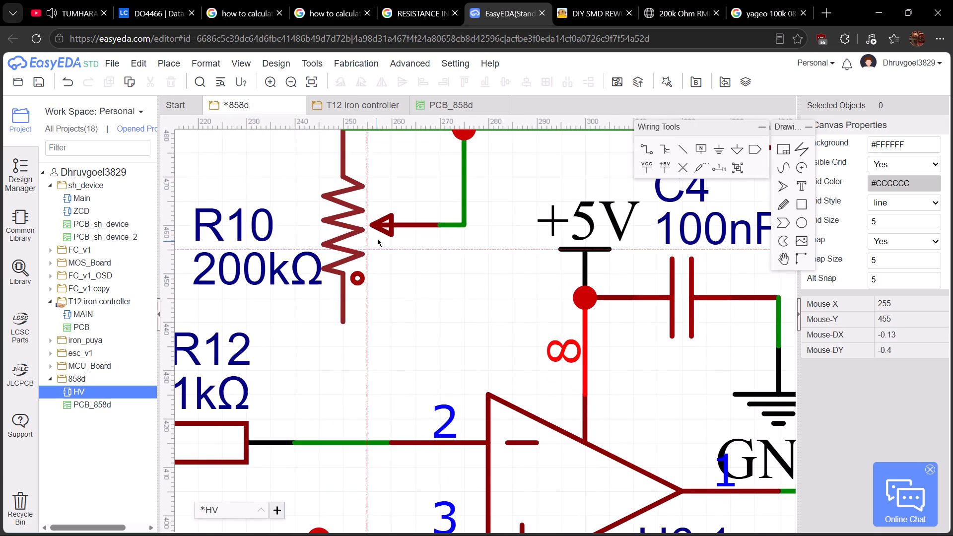
pyautogui.click(343, 320)
pyautogui.click(332, 450)
pyautogui.press('Escape')
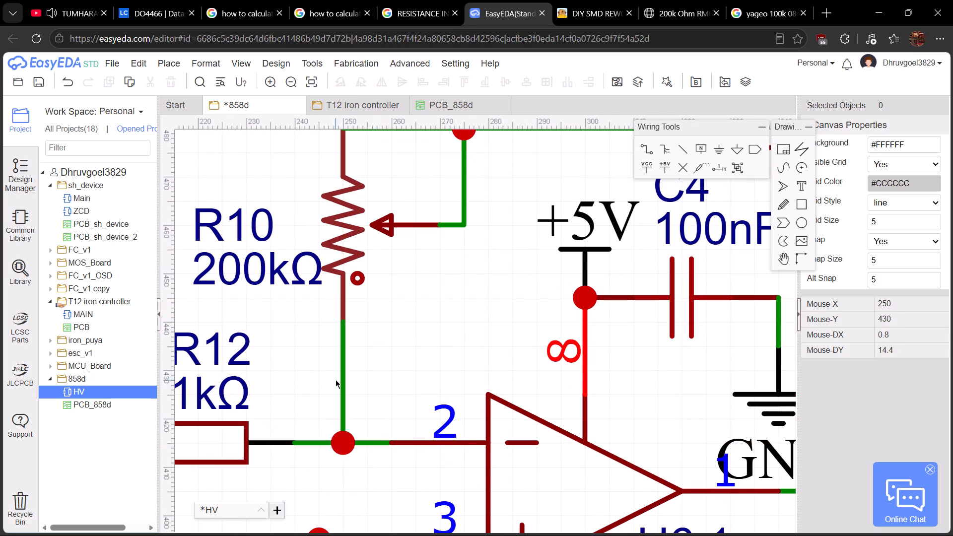
# Compare the rewired thermocouple amplifier with the op-amp section of the Instructables DIY SMD rework station schematic.
pyautogui.scroll(-3, 334, 345)
pyautogui.click(582, 0)
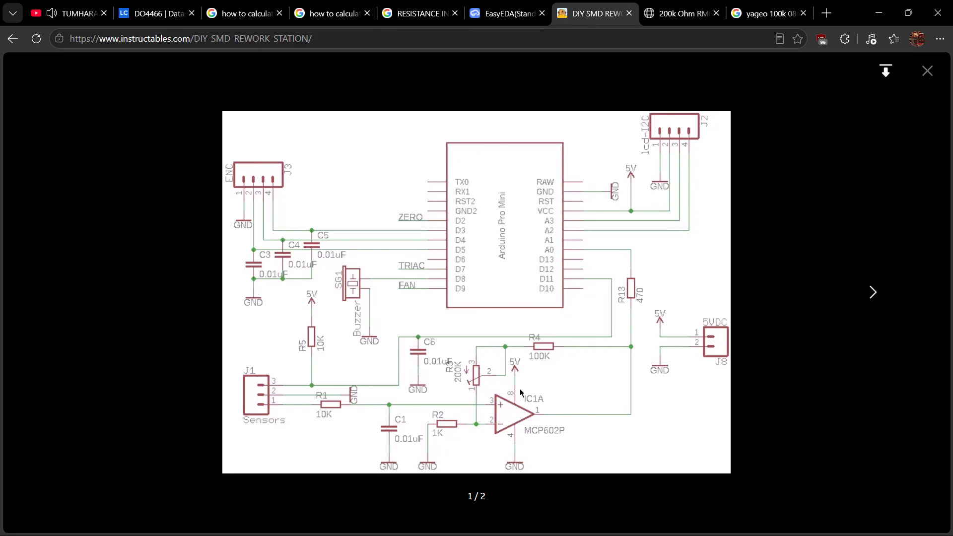
pyautogui.click(506, 0)
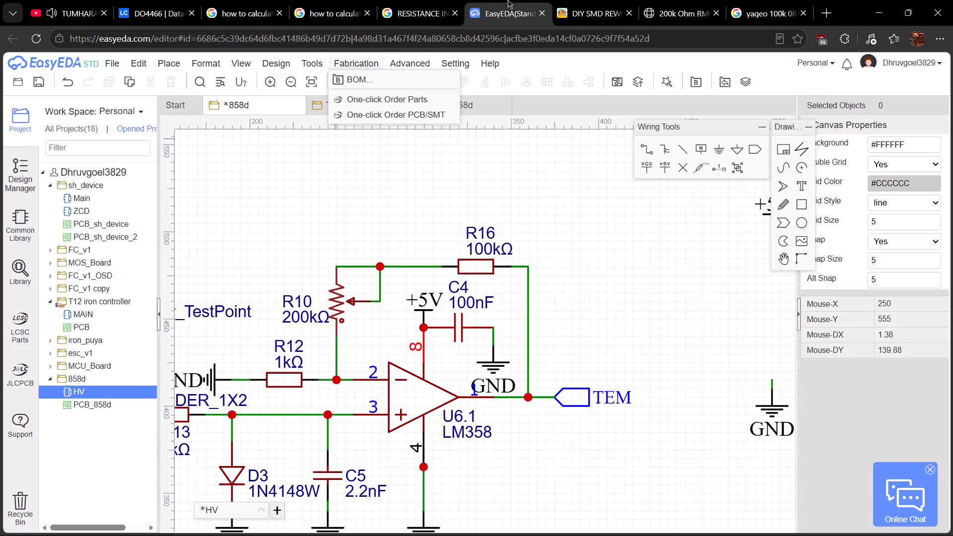
pyautogui.scroll(-1, 403, 327)
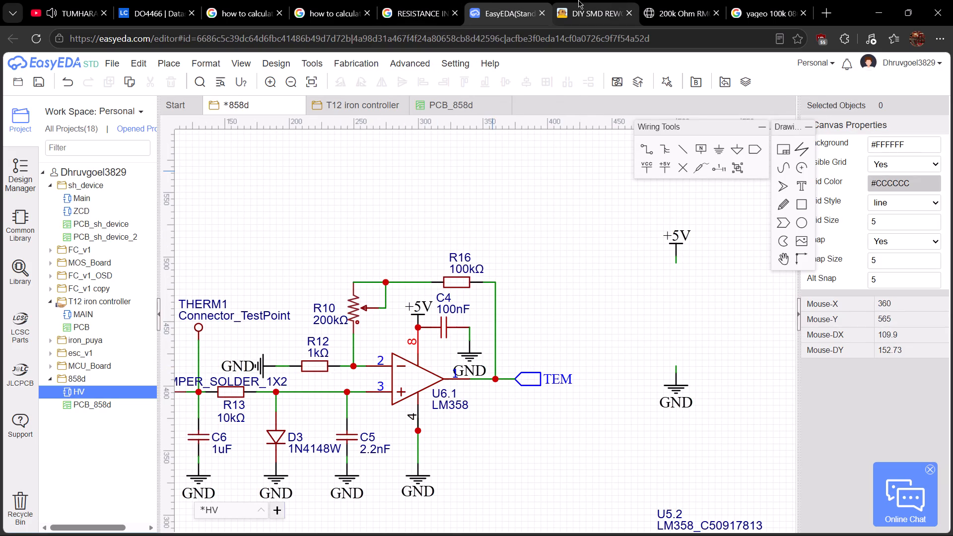
pyautogui.click(605, 0)
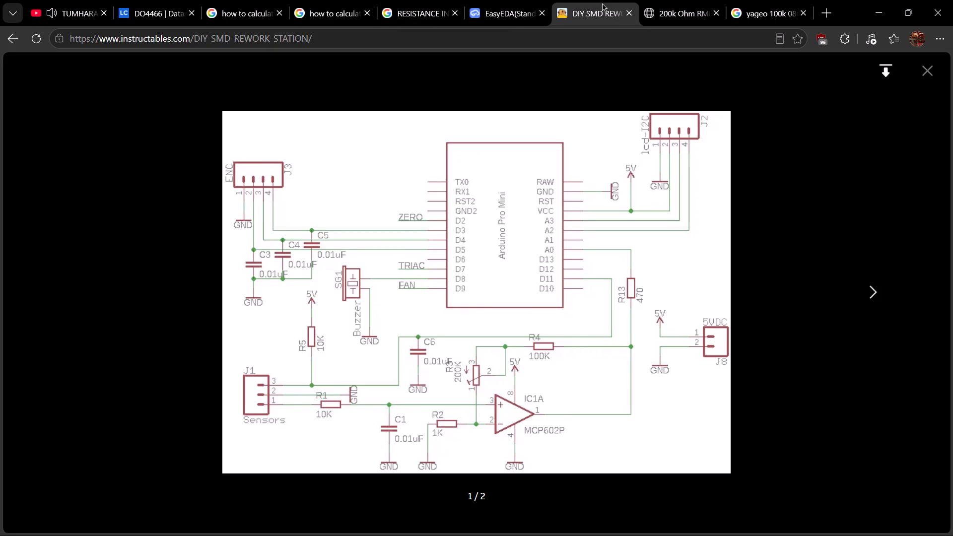
pyautogui.click(521, 0)
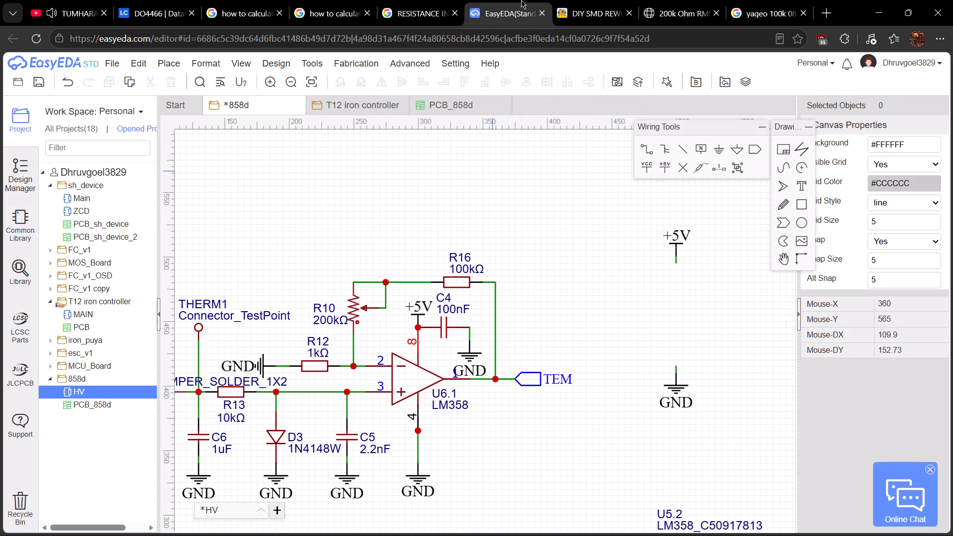
pyautogui.click(587, 0)
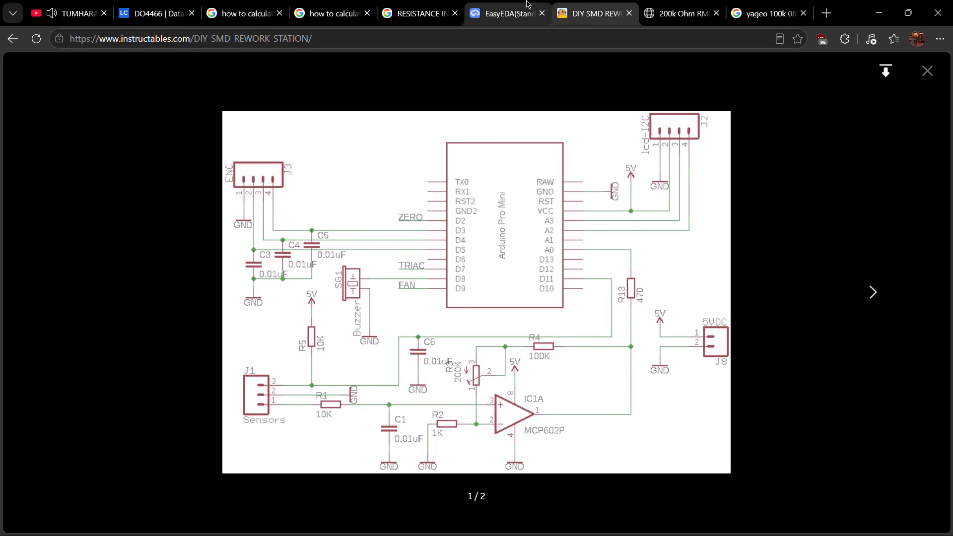
pyautogui.click(525, 0)
pyautogui.scroll(-1, 377, 271)
pyautogui.moveTo(313, 237); pyautogui.dragTo(370, 237, button='right')
pyautogui.scroll(2, 375, 330)
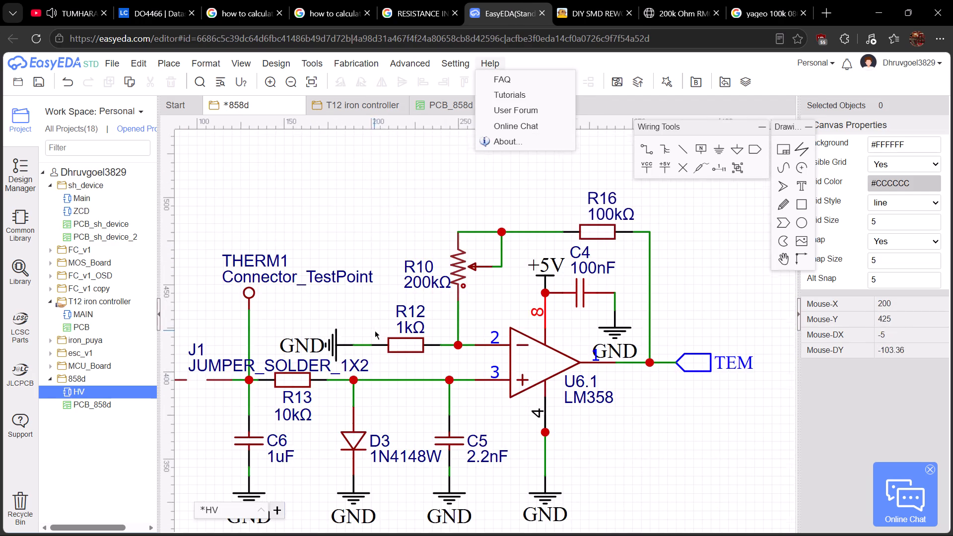
pyautogui.click(589, 0)
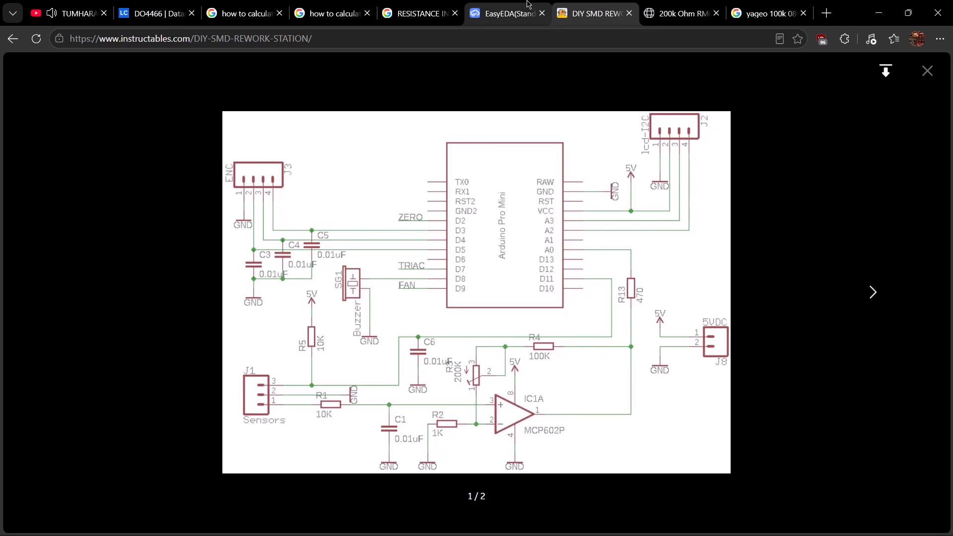
pyautogui.click(527, 0)
pyautogui.click(608, 0)
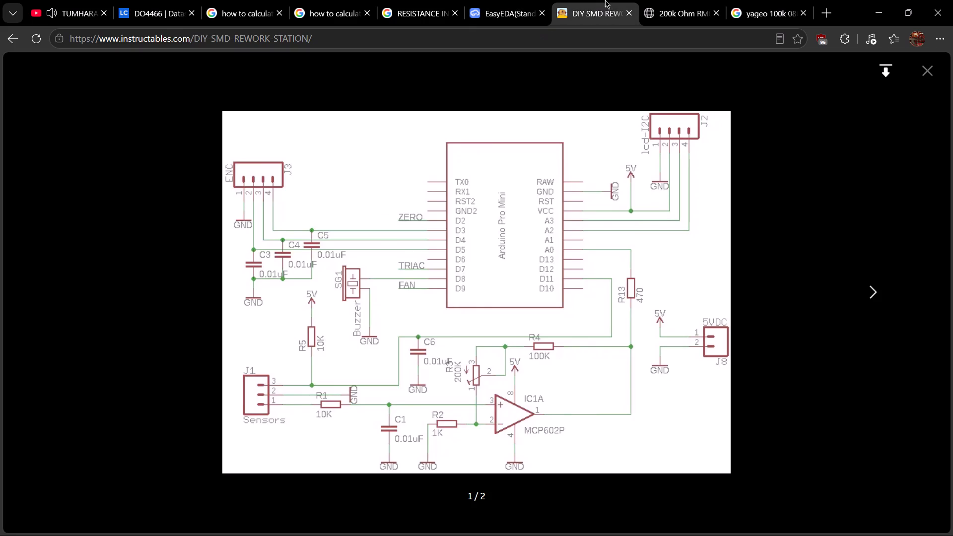
pyautogui.click(483, 0)
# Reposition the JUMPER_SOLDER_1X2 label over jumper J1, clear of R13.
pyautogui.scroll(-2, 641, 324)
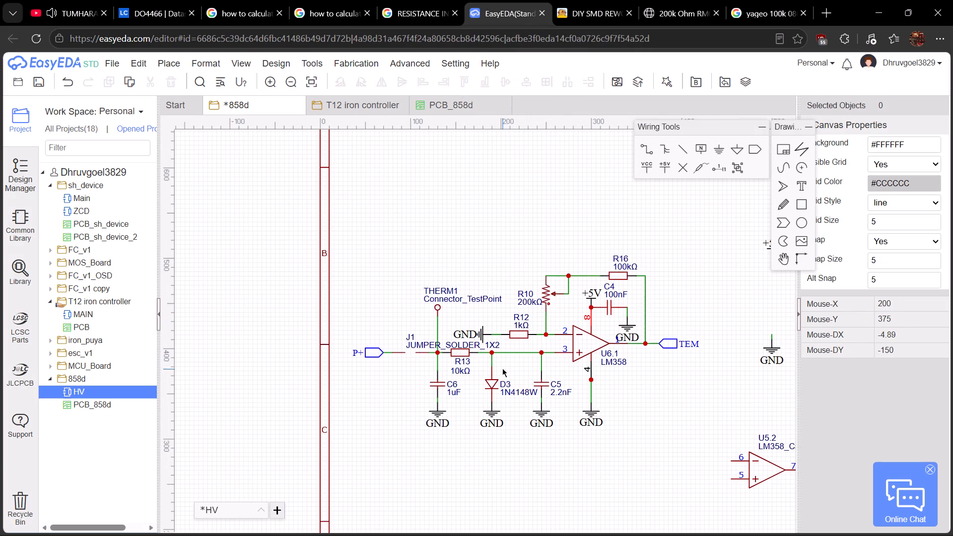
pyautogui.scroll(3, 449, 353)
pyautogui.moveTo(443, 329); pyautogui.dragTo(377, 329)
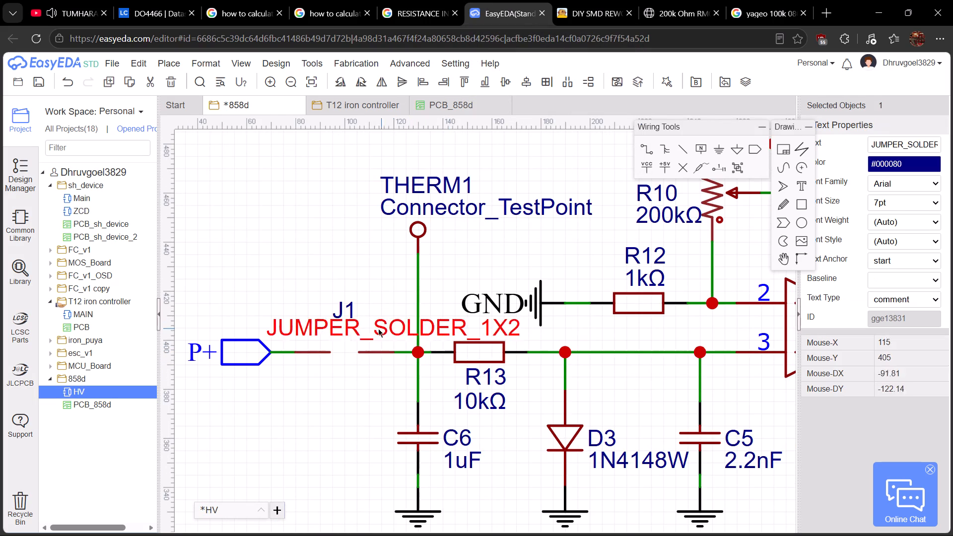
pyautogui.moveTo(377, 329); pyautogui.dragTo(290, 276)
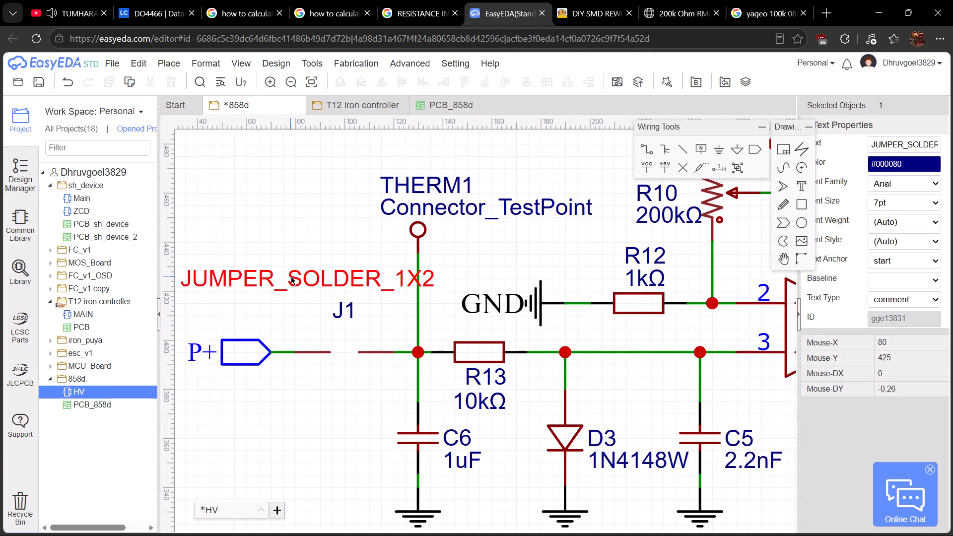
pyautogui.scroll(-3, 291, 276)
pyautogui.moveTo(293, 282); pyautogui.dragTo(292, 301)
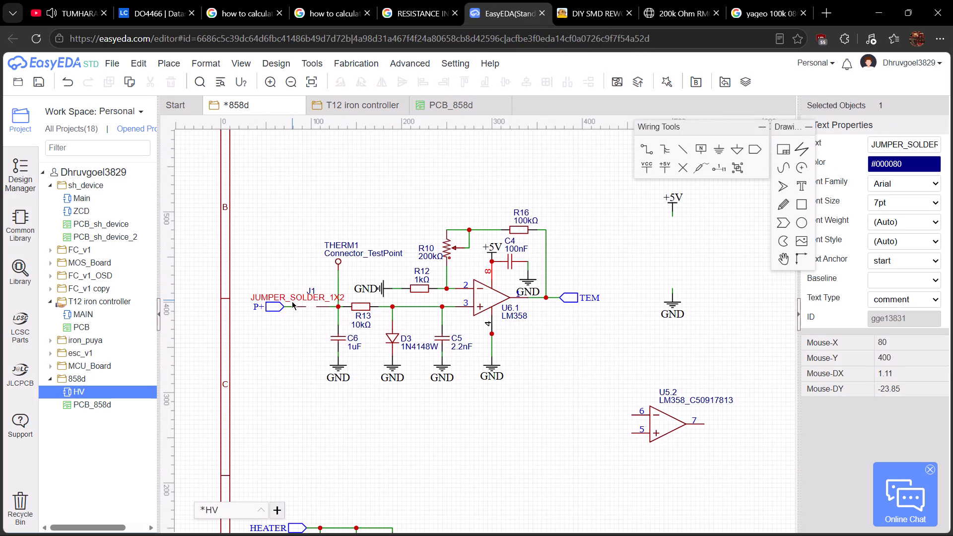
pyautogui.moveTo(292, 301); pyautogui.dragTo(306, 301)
# Rename the P+ input net port as K-TYPE.
pyautogui.doubleClick(260, 308)
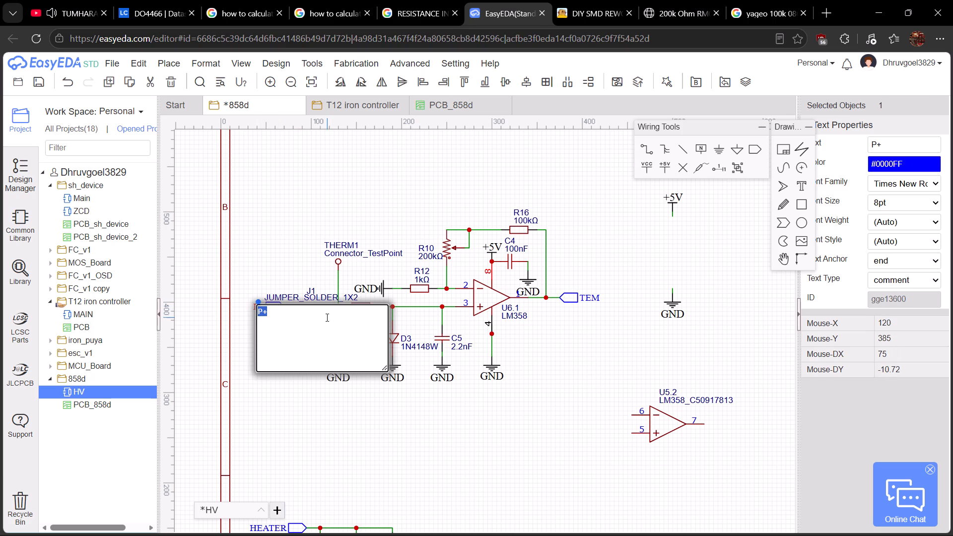
pyautogui.hotkey('shift', 'k')
pyautogui.press('-')
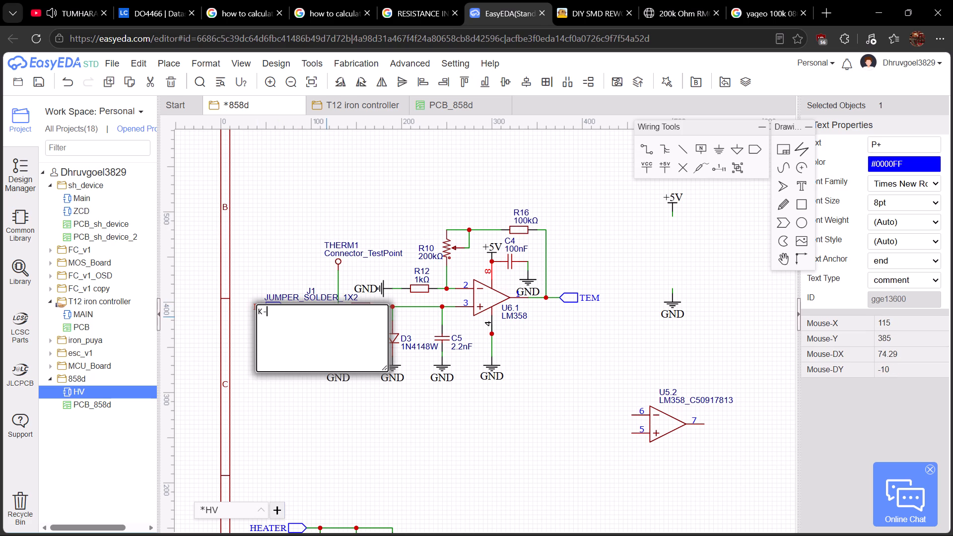
pyautogui.write('TYPE')
pyautogui.hotkey('shift', 'Return')
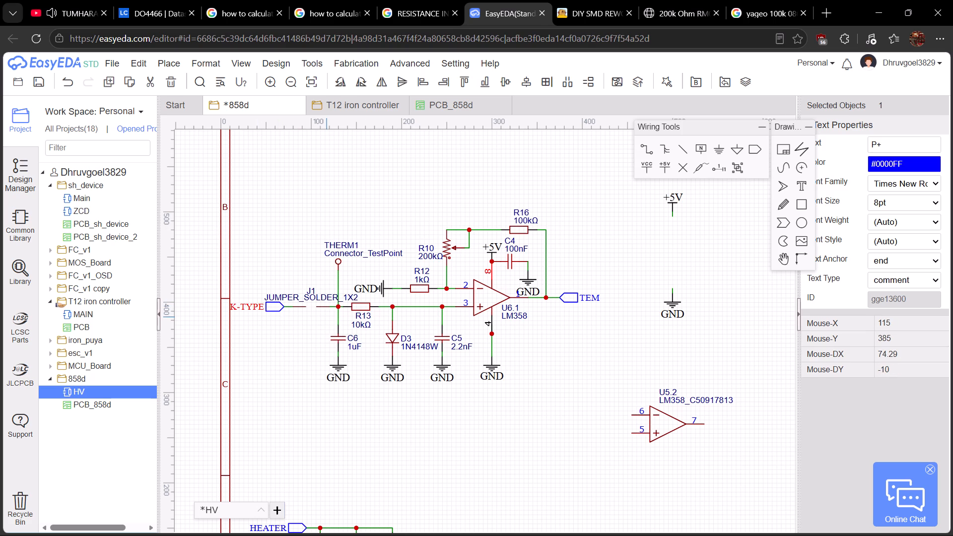
# Delete the JUMPER_SOLDER_1X2 name label at jumper J1.
pyautogui.scroll(3, 327, 317)
pyautogui.click(324, 260)
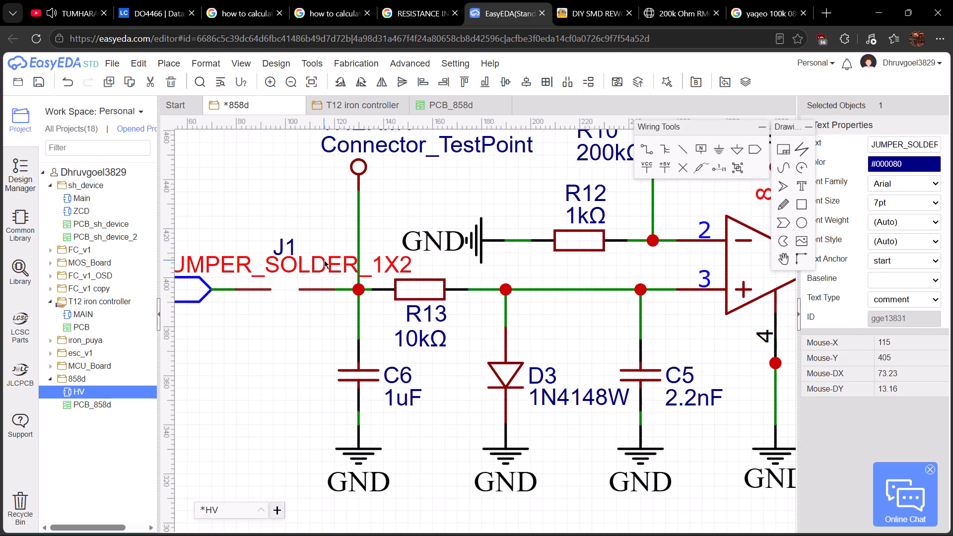
pyautogui.press('Delete')
# Center the Connector_TestPoint label beneath the THERM1 designator, above the test point.
pyautogui.scroll(-2, 339, 263)
pyautogui.moveTo(387, 202); pyautogui.dragTo(375, 202)
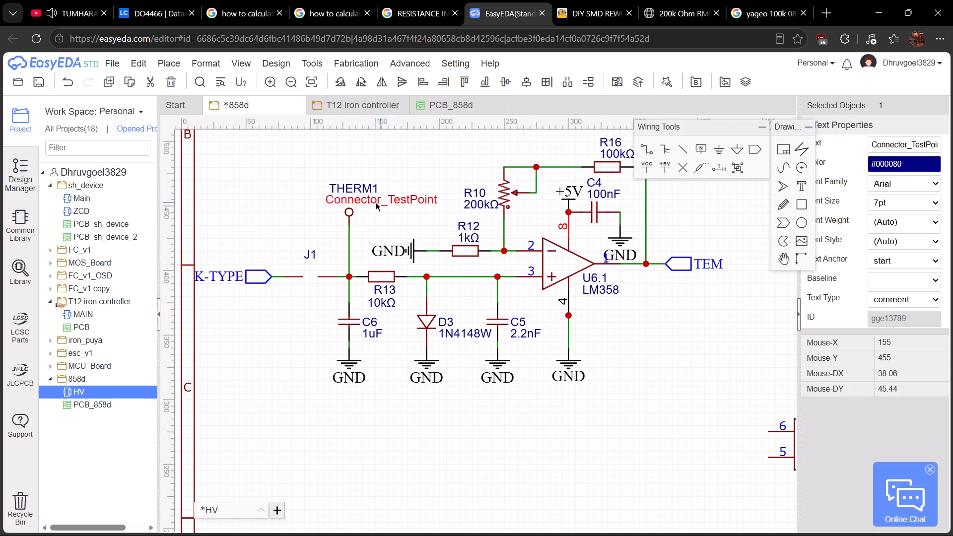
pyautogui.moveTo(375, 202); pyautogui.dragTo(357, 202)
pyautogui.click(407, 168)
# Copy the THERM1 test point and place the copy, rotated 180°, on the amplifier's TEM output node.
pyautogui.moveTo(421, 162); pyautogui.dragTo(355, 213, button='right')
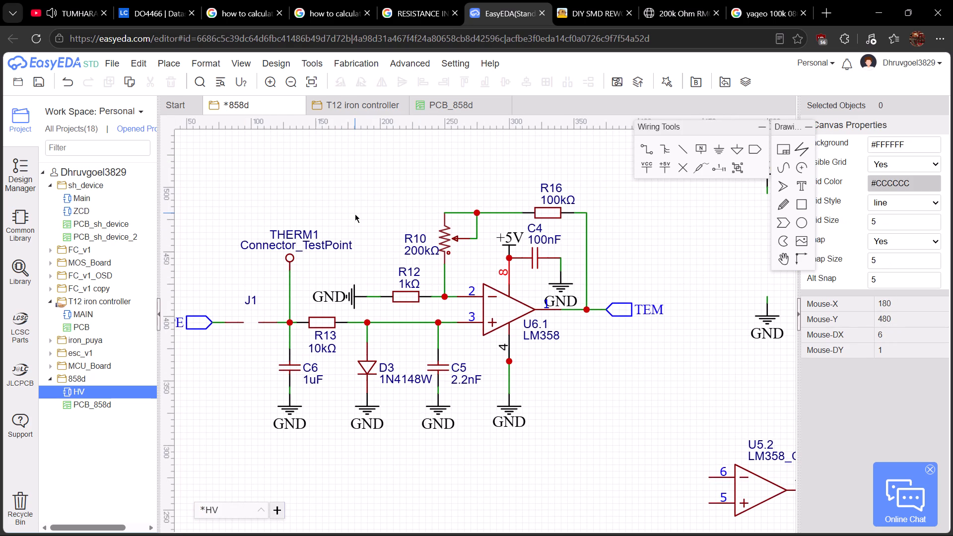
pyautogui.scroll(1, 627, 333)
pyautogui.moveTo(619, 331); pyautogui.dragTo(598, 354, button='right')
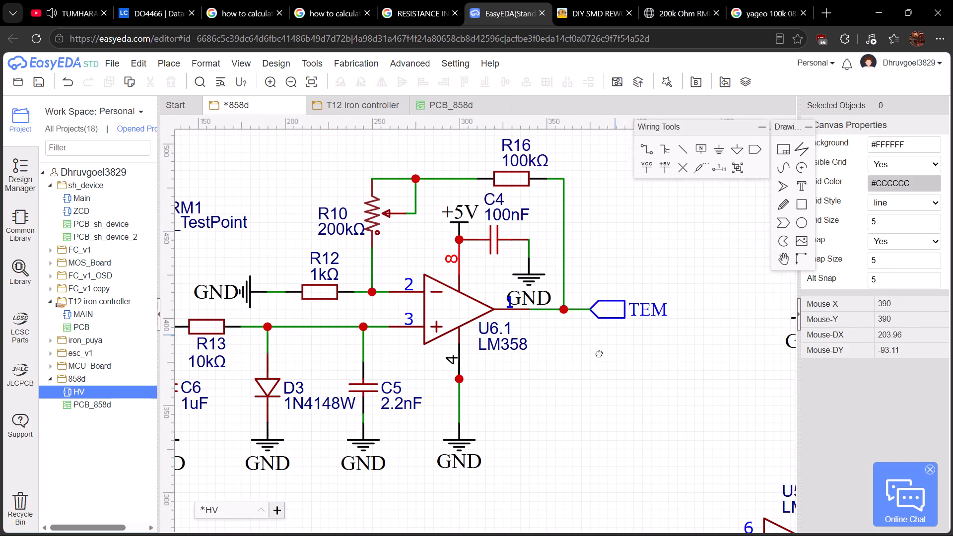
pyautogui.moveTo(598, 354); pyautogui.dragTo(510, 385, button='right')
pyautogui.scroll(3, 400, 360)
pyautogui.scroll(-2, 610, 395)
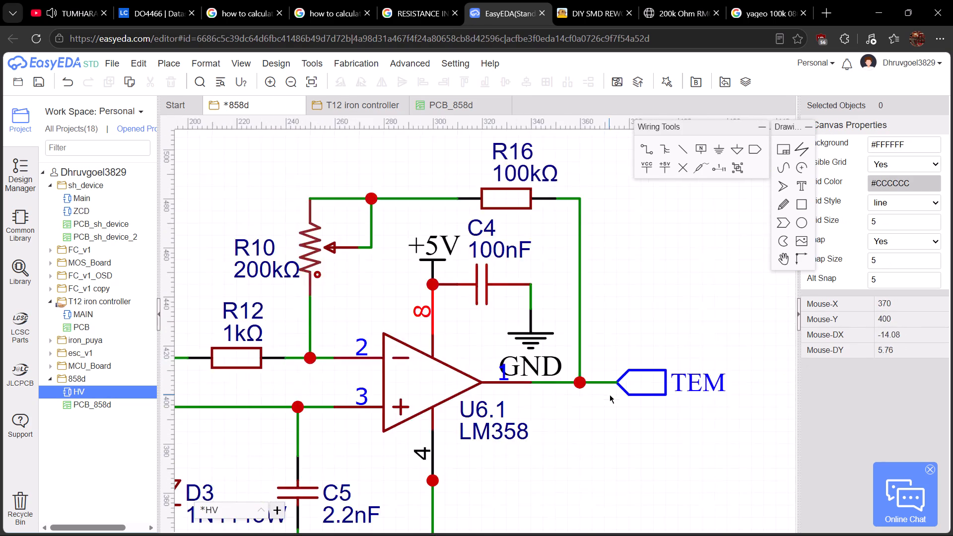
pyautogui.scroll(-1, 610, 395)
pyautogui.click(189, 320)
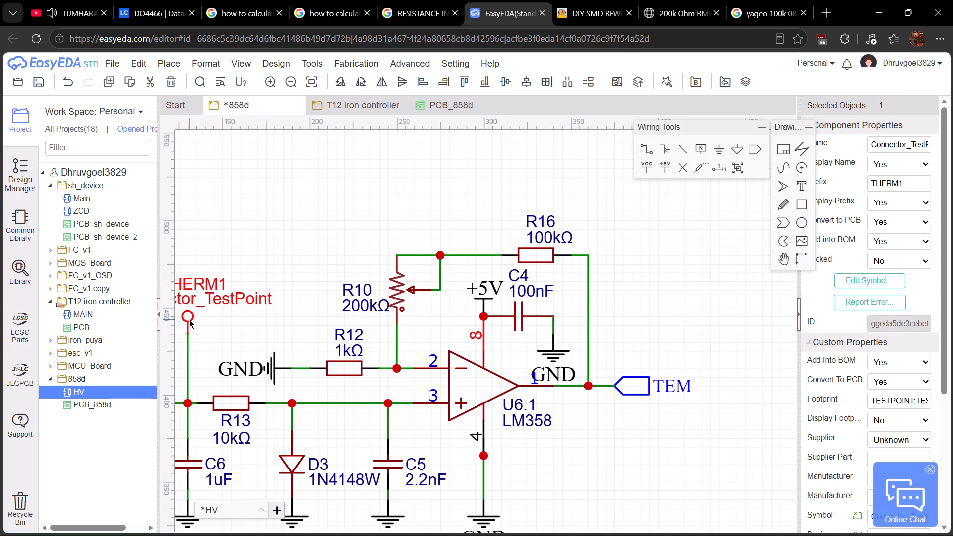
pyautogui.hotkey('ctrl', 'c')
pyautogui.hotkey('ctrl', 'v')
pyautogui.scroll(1, 619, 454)
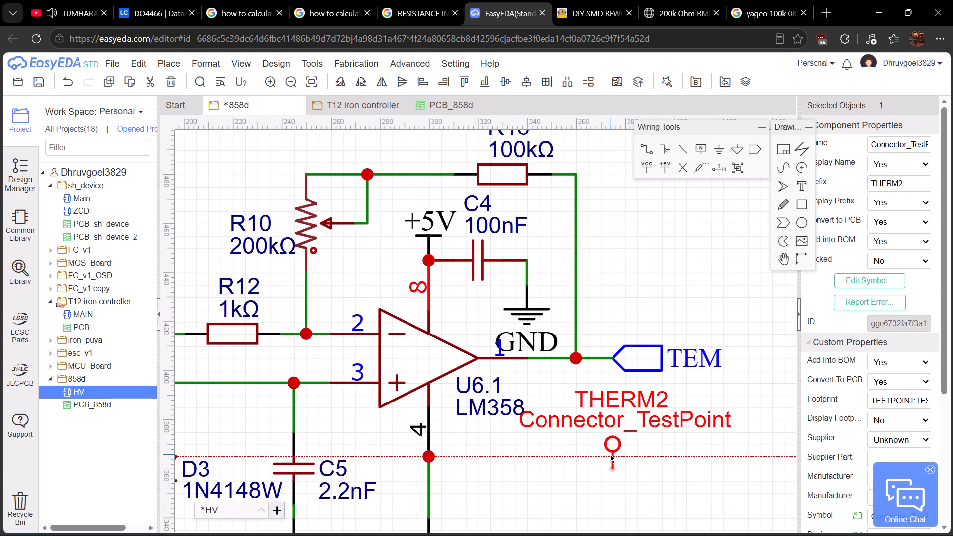
pyautogui.press('r')
pyautogui.press('r')
pyautogui.click(575, 376)
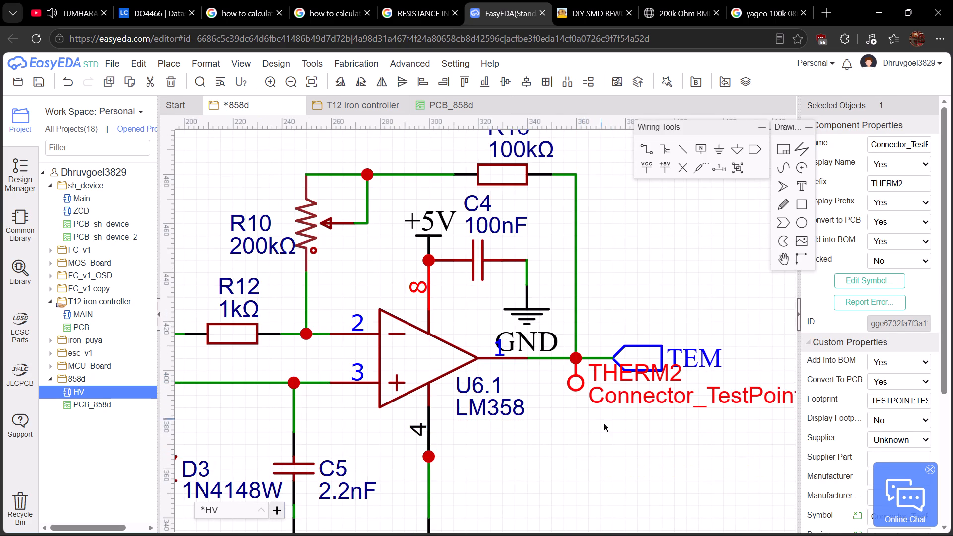
pyautogui.press('Escape')
# Delete the output test point's Connector_TestPoint name label and move its THERM2 designator beneath the test point.
pyautogui.click(642, 401)
pyautogui.press('Delete')
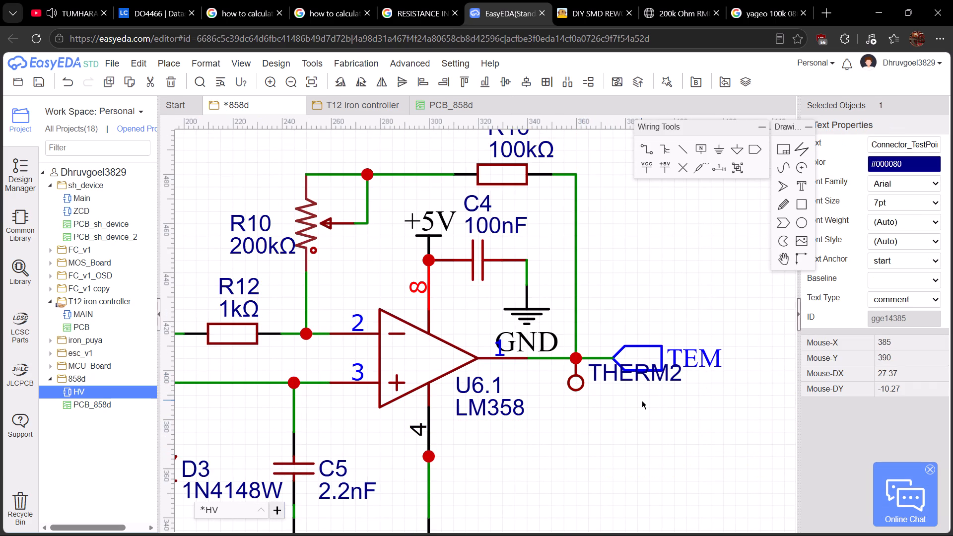
pyautogui.moveTo(642, 379); pyautogui.dragTo(618, 410)
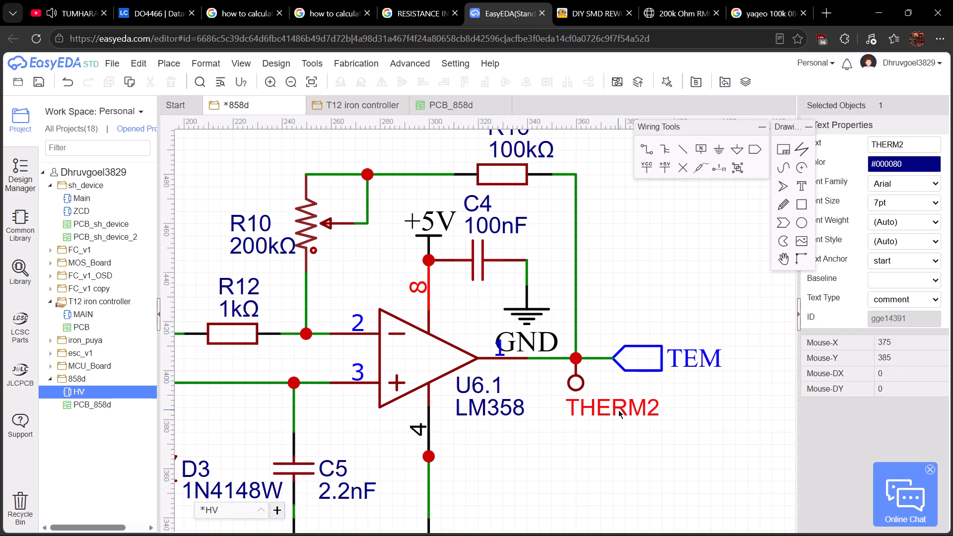
# Delete the Connector_TestPoint label at THERM1 and move the THERM1 designator down, just above its test point.
pyautogui.scroll(-2, 538, 310)
pyautogui.click(291, 274)
pyautogui.press('Delete')
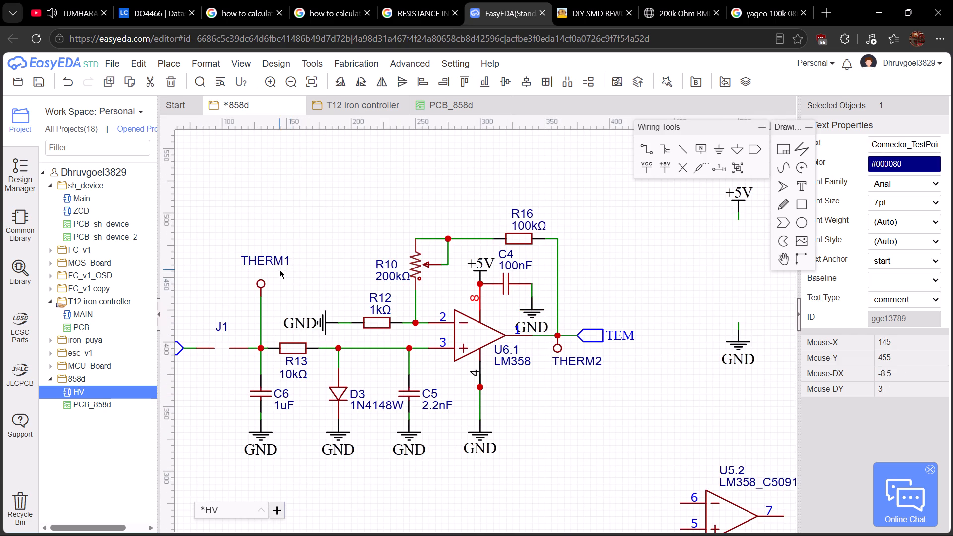
pyautogui.moveTo(272, 259); pyautogui.dragTo(269, 268)
# Rename the input test point's designator THERM1 as THERM.
pyautogui.doubleClick(269, 268)
pyautogui.click(308, 270)
pyautogui.press('BackSpace')
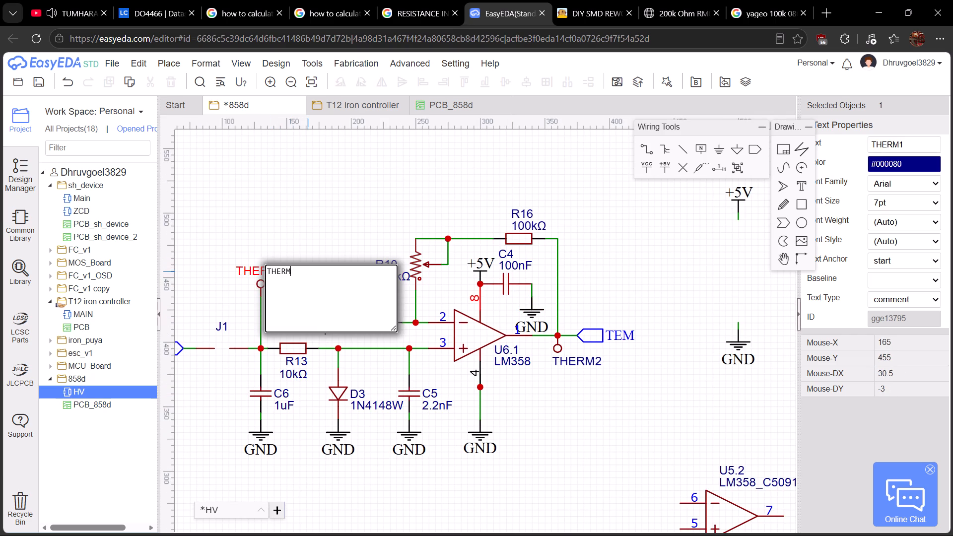
pyautogui.press('Return')
# Rename the output test point's designator THERM2 as THERM_AMP.
pyautogui.doubleClick(593, 363)
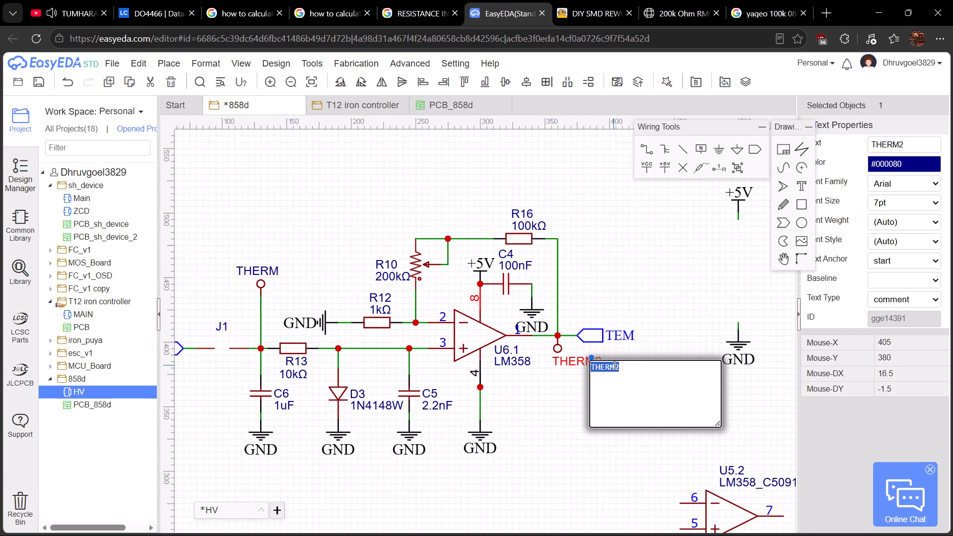
pyautogui.click(614, 366)
pyautogui.press('Right')
pyautogui.press('Right')
pyautogui.press('BackSpace')
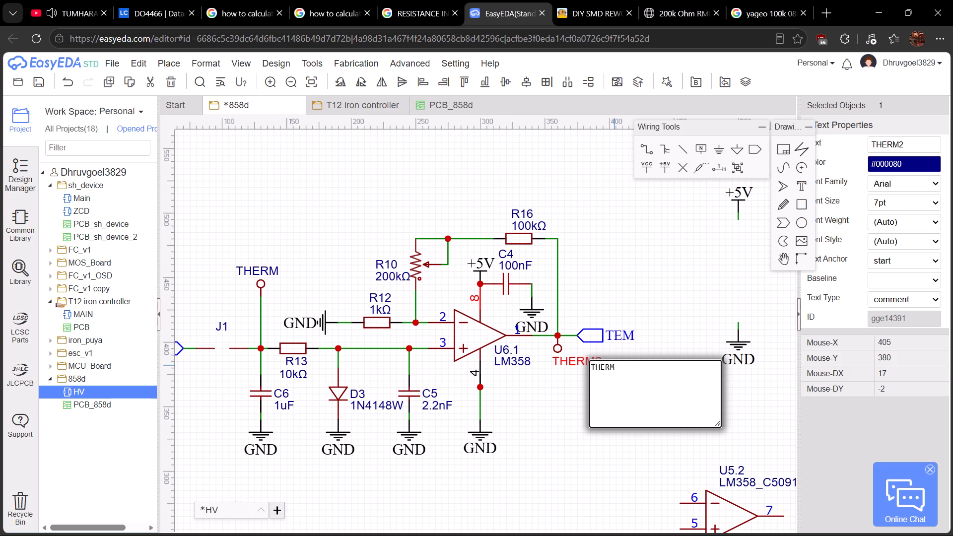
pyautogui.write('_AMP')
pyautogui.press('Return')
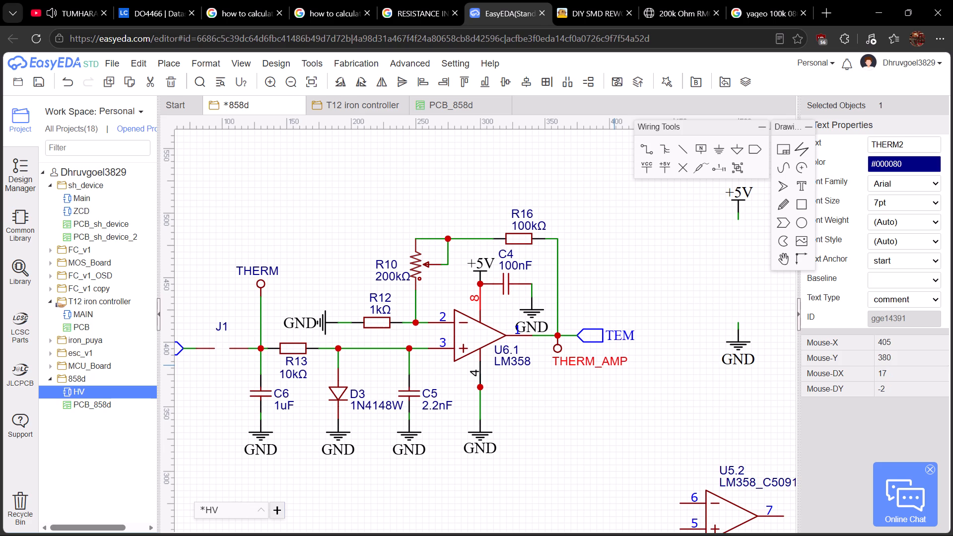
pyautogui.click(627, 275)
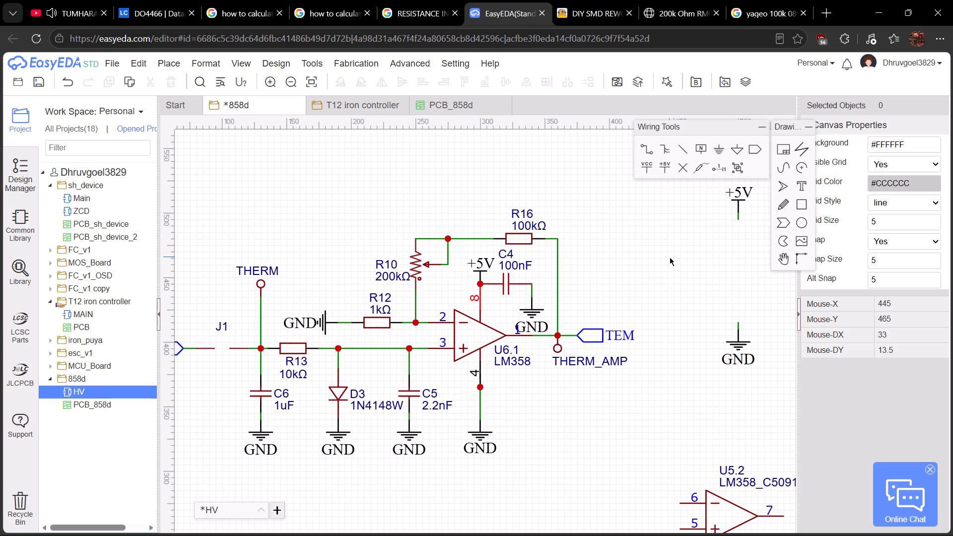
# Examine the sensor connector and amplifier wiring in the Instructables DIY SMD rework station schematic in its browser tab.
pyautogui.click(600, 0)
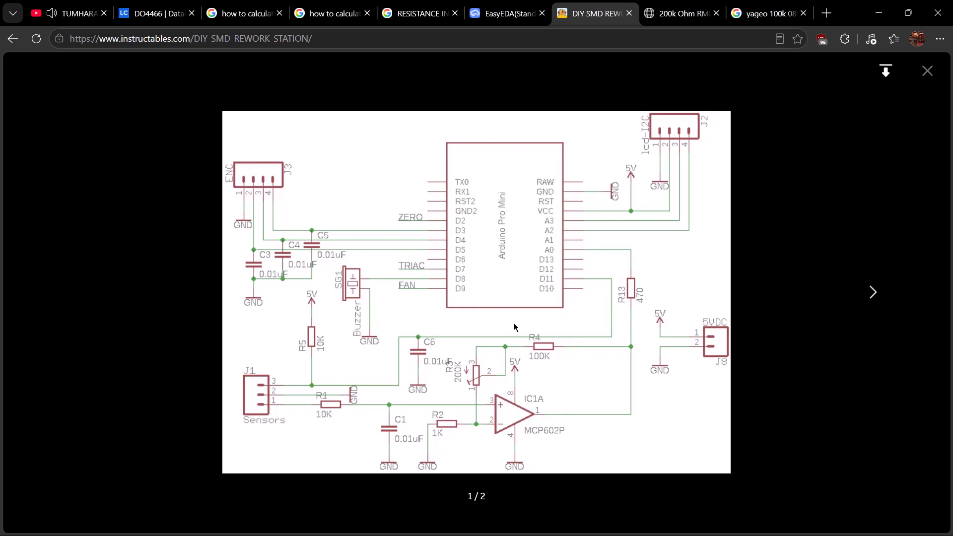
pyautogui.click(526, 0)
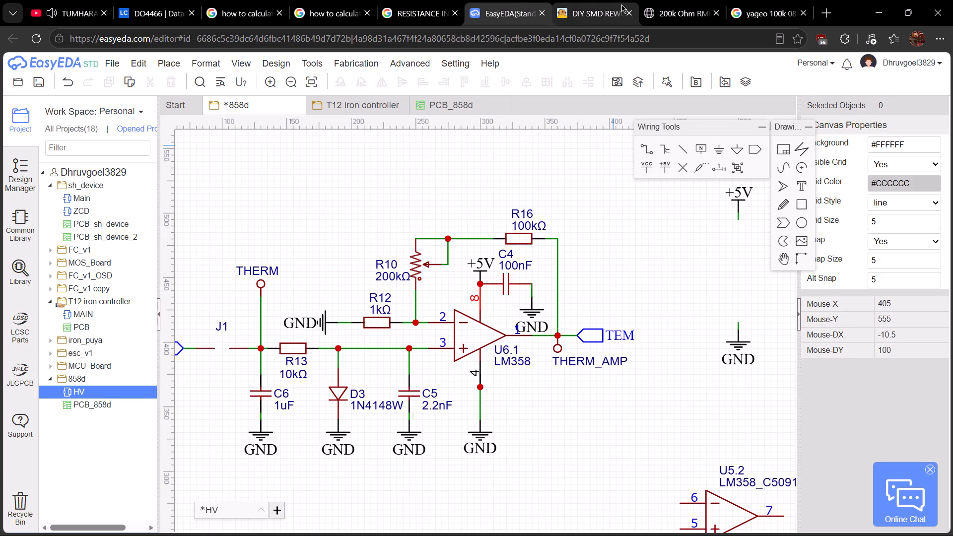
pyautogui.click(621, 4)
pyautogui.click(534, 0)
# Search Google for "in 858d when we put it in stand what the magnetic reed switch reeds", read the answer and recheck the Instructables schematic.
pyautogui.click(762, 0)
pyautogui.tripleClick(532, 86)
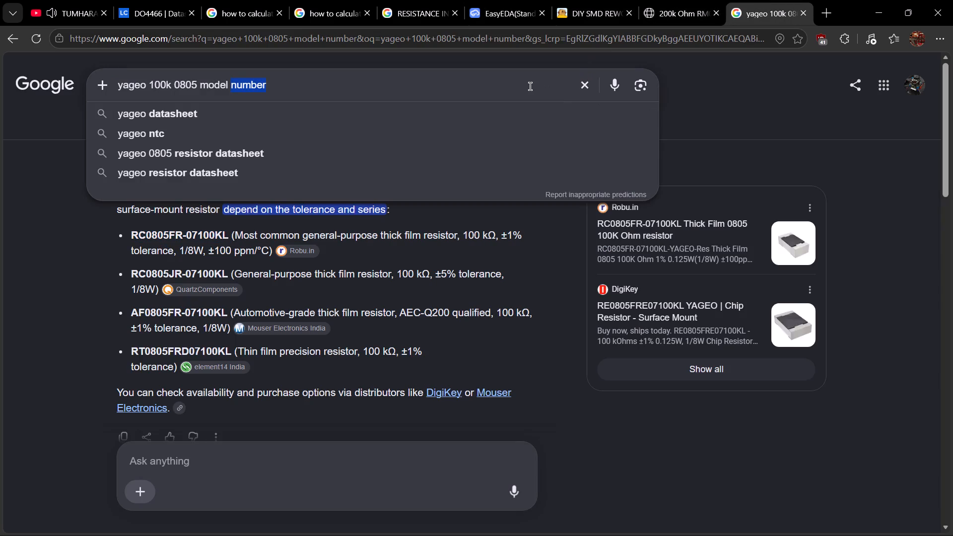
pyautogui.doubleClick(530, 86)
pyautogui.write('oi')
pyautogui.press('BackSpace')
pyautogui.press('BackSpace')
pyautogui.press('BackSpace')
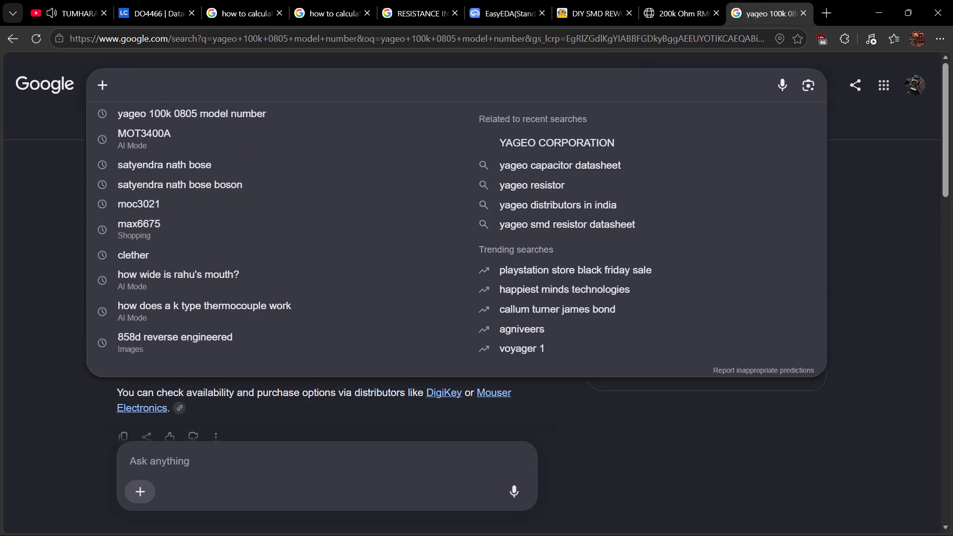
pyautogui.write('in')
pyautogui.press('space')
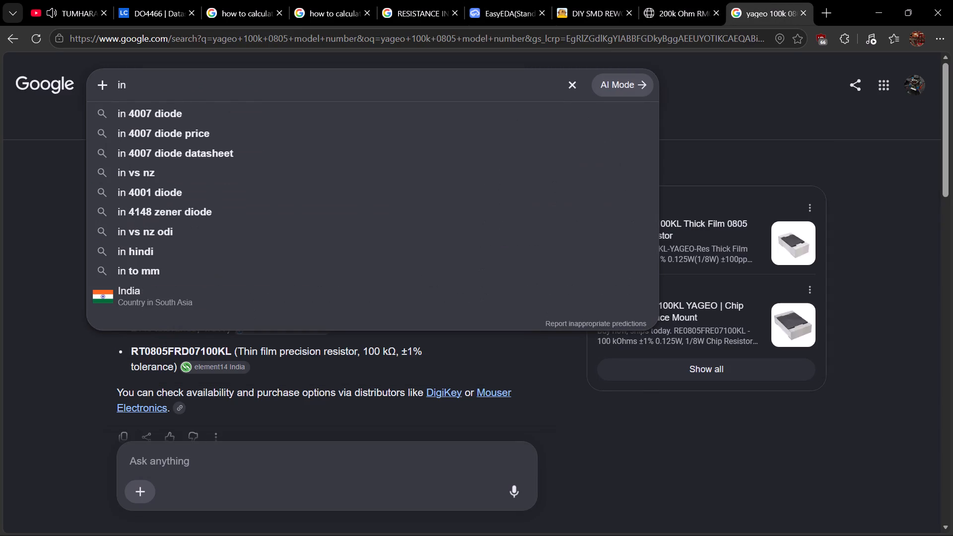
pyautogui.write('858d')
pyautogui.press('space')
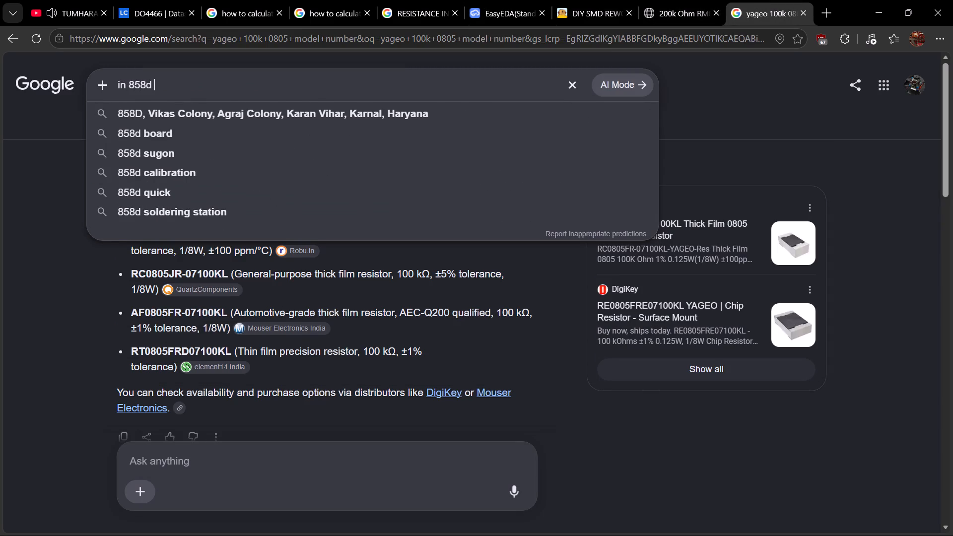
pyautogui.write('when we put it in stand what the')
pyautogui.press('space')
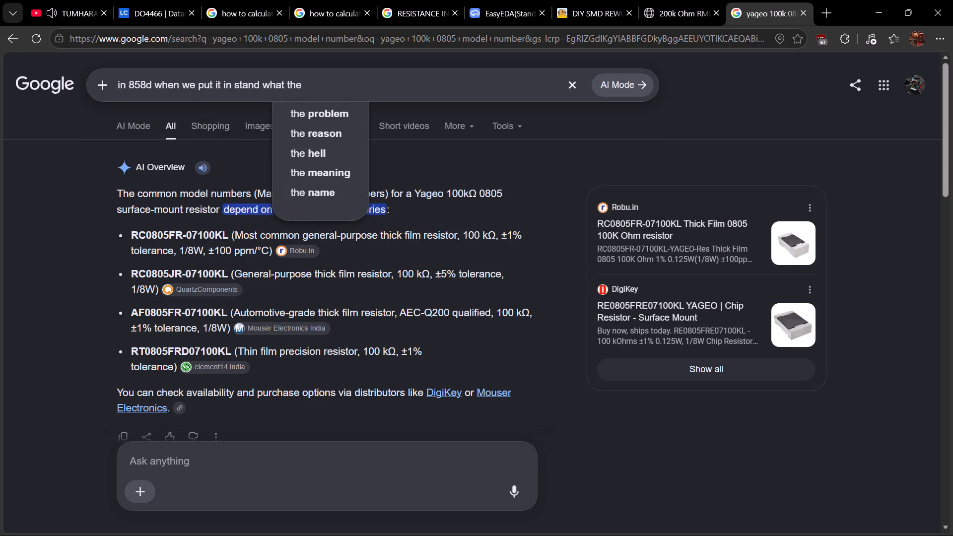
pyautogui.write('magnetic reeed switch reeds')
pyautogui.press('Return')
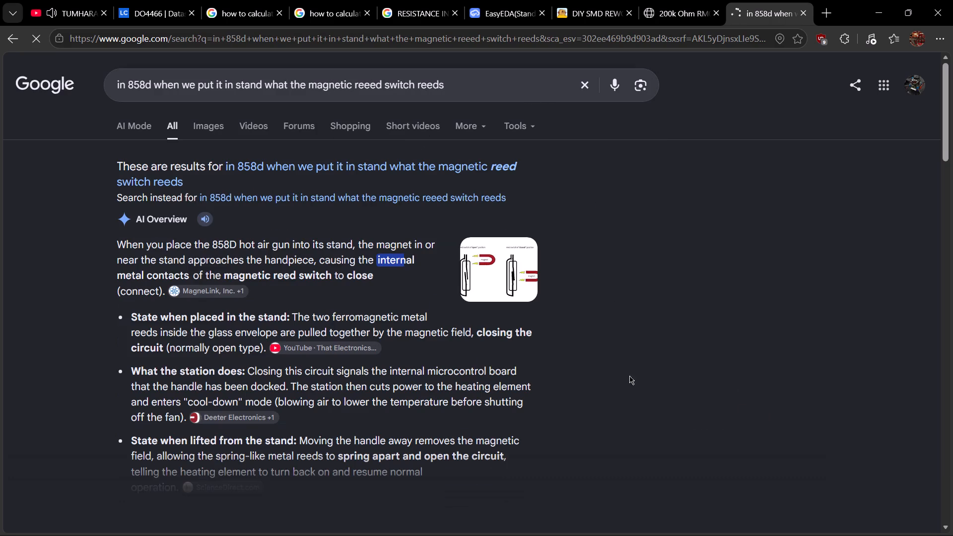
pyautogui.click(333, 168)
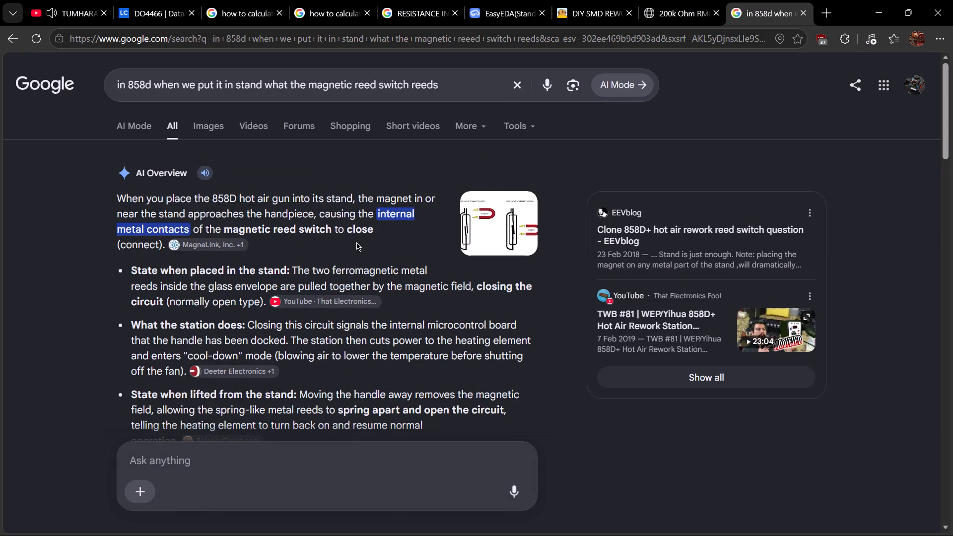
pyautogui.scroll(-1, 365, 254)
pyautogui.click(681, 0)
pyautogui.click(620, 0)
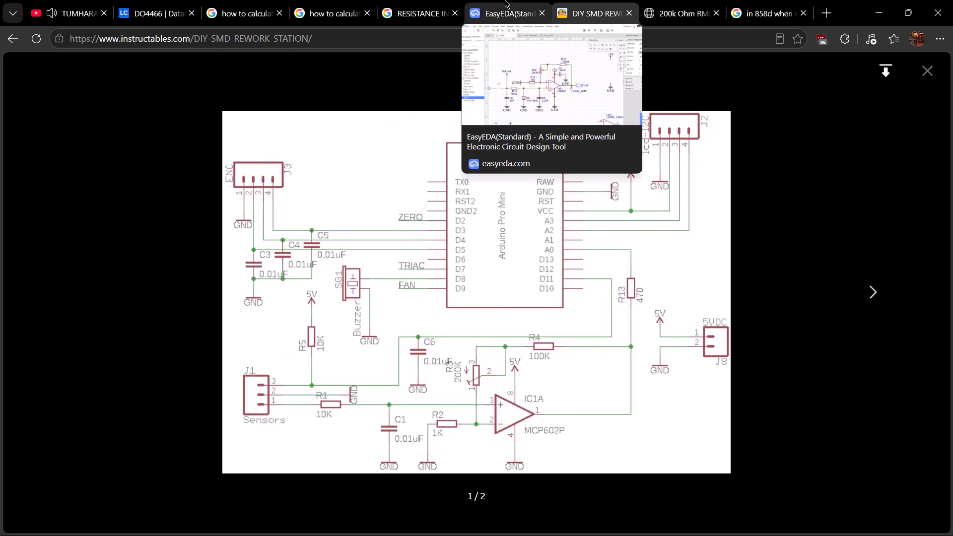
# Copy the REED circuit with its +5V supply, 10kΩ resistor and REED1 test point from the T12 iron controller schematic.
pyautogui.click(505, 0)
pyautogui.scroll(-3, 551, 282)
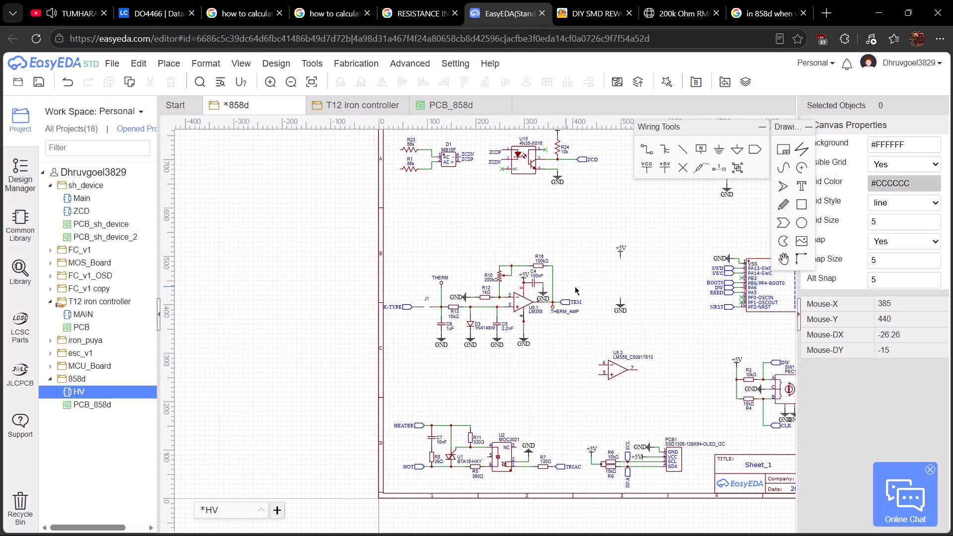
pyautogui.click(334, 111)
pyautogui.scroll(-2, 603, 270)
pyautogui.moveTo(667, 292); pyautogui.dragTo(477, 327, button='right')
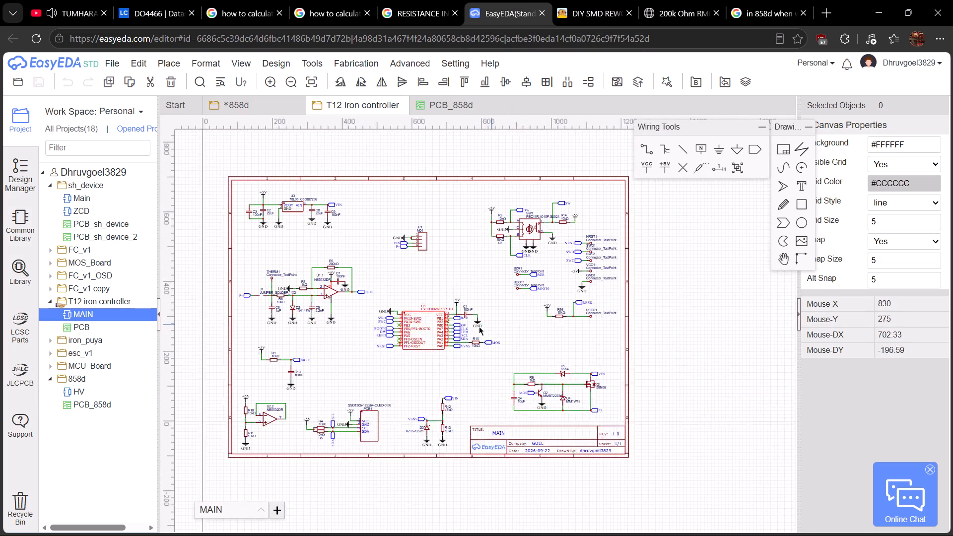
pyautogui.moveTo(477, 327); pyautogui.dragTo(474, 328, button='right')
pyautogui.scroll(3, 538, 323)
pyautogui.moveTo(456, 278); pyautogui.dragTo(672, 352)
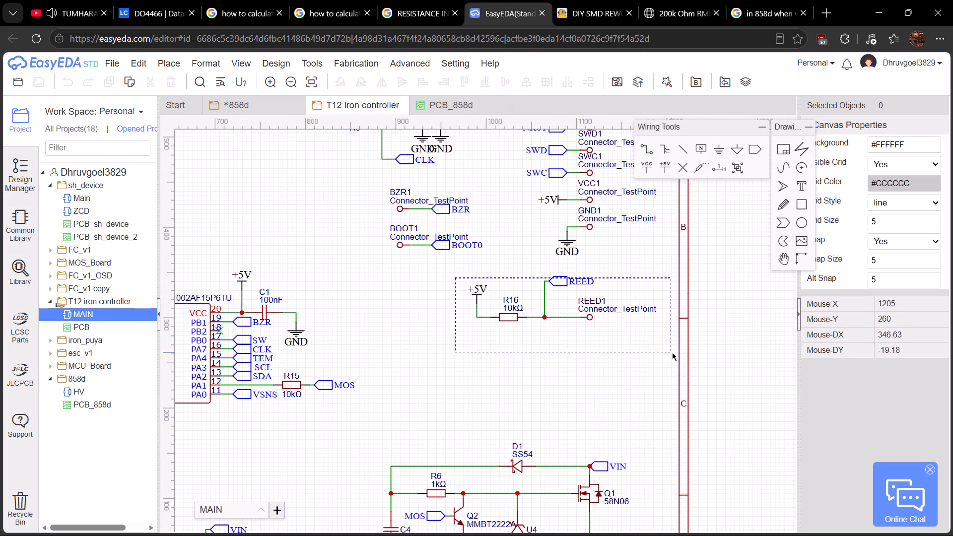
pyautogui.moveTo(672, 352); pyautogui.dragTo(673, 352)
pyautogui.keyDown('ctrl'); pyautogui.click(562, 283); pyautogui.keyUp('ctrl')
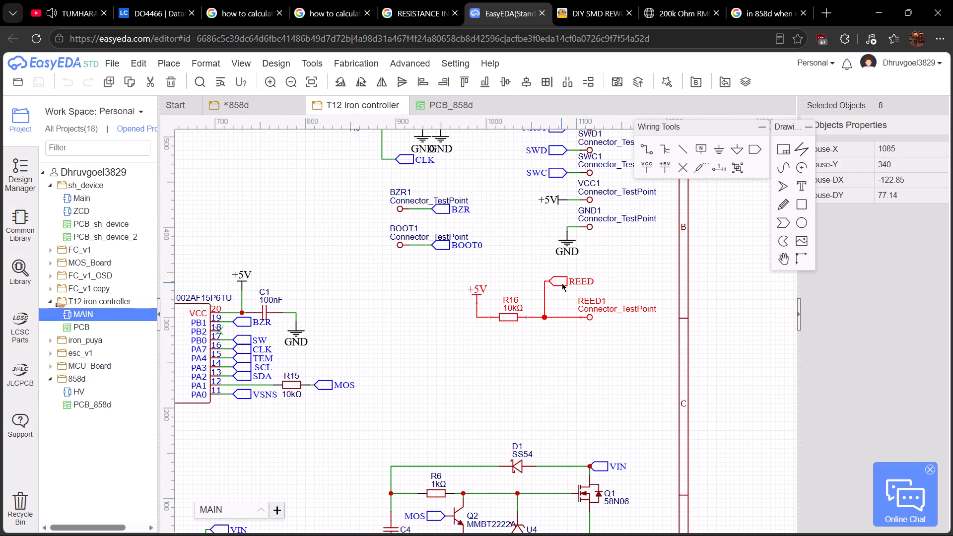
pyautogui.hotkey('ctrl', 'c')
# Paste the REED circuit into the 858d schematic above the thermocouple amplifier, with its +5V symbol in line with THERM.
pyautogui.click(252, 105)
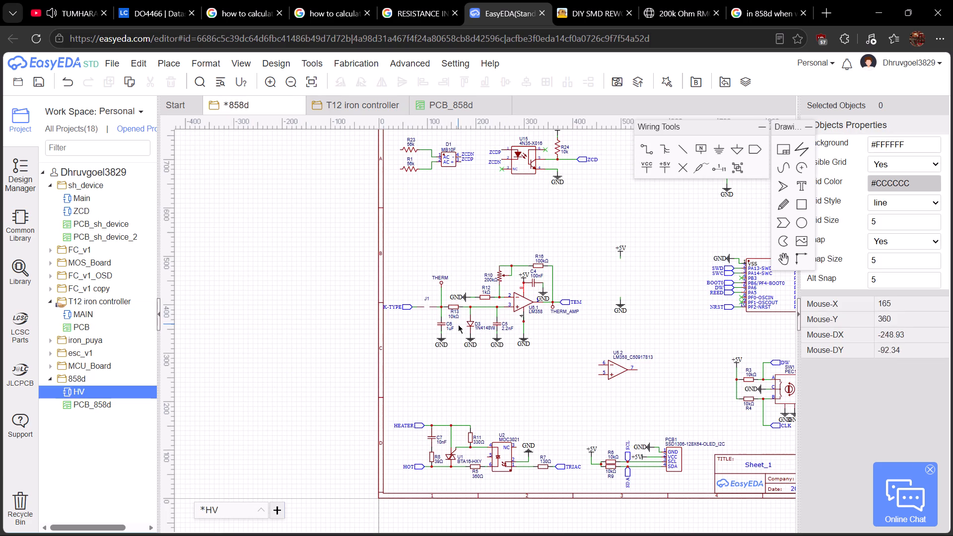
pyautogui.moveTo(460, 216); pyautogui.dragTo(430, 247, button='right')
pyautogui.hotkey('ctrl', 'v')
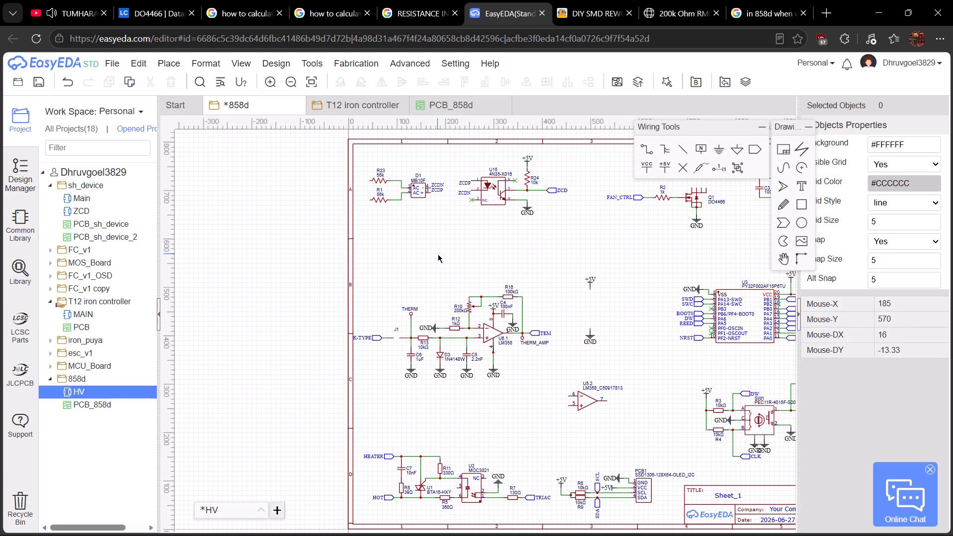
pyautogui.scroll(3, 408, 270)
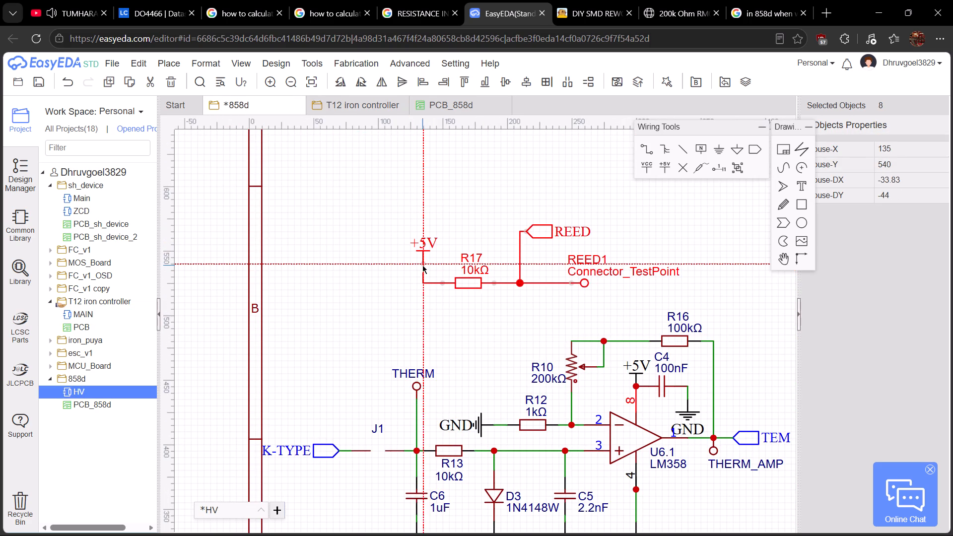
pyautogui.click(416, 265)
pyautogui.press('Escape')
pyautogui.scroll(-1, 416, 265)
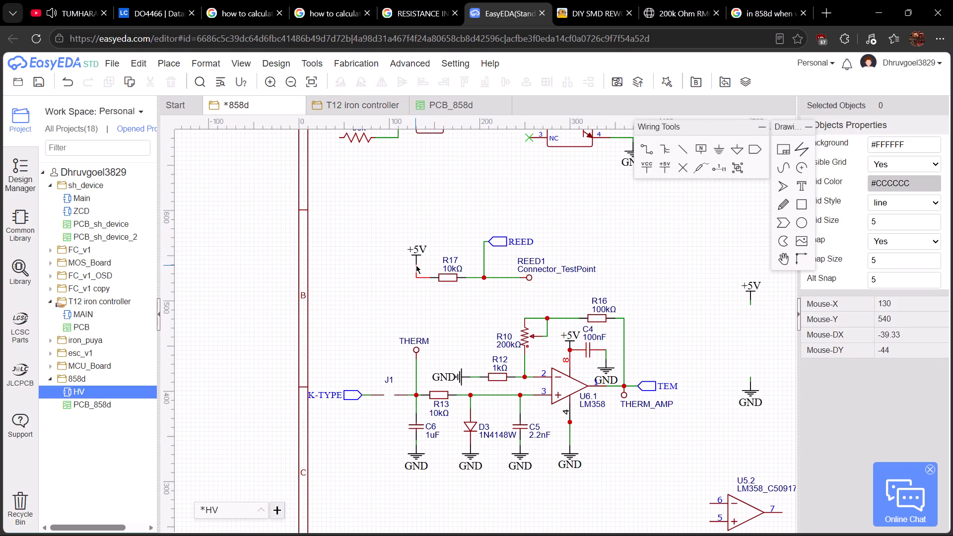
# Save the 858d schematic.
pyautogui.hotkey('ctrl', 's')
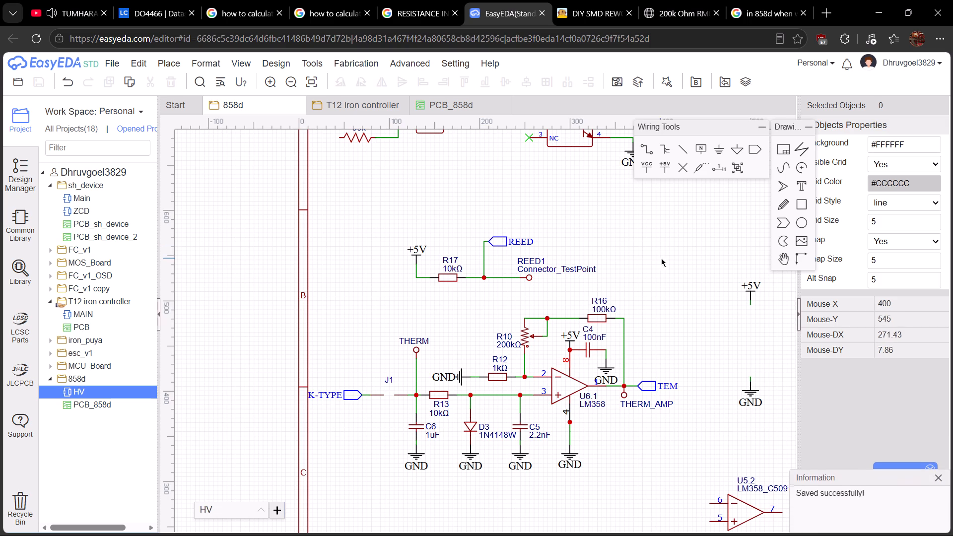
# Delete the leftover +5V and GND symbols with their wire stubs beside the thermocouple amplifier, and save the 858d schematic.
pyautogui.moveTo(662, 258); pyautogui.dragTo(475, 263, button='right')
pyautogui.scroll(2, 601, 314)
pyautogui.moveTo(449, 221); pyautogui.dragTo(623, 535)
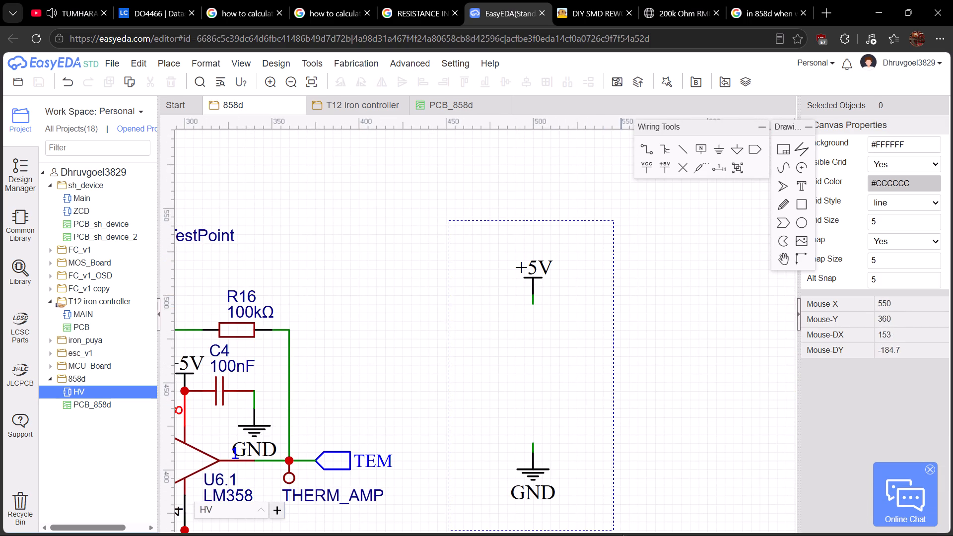
pyautogui.moveTo(623, 535); pyautogui.dragTo(626, 535)
pyautogui.click(588, 516)
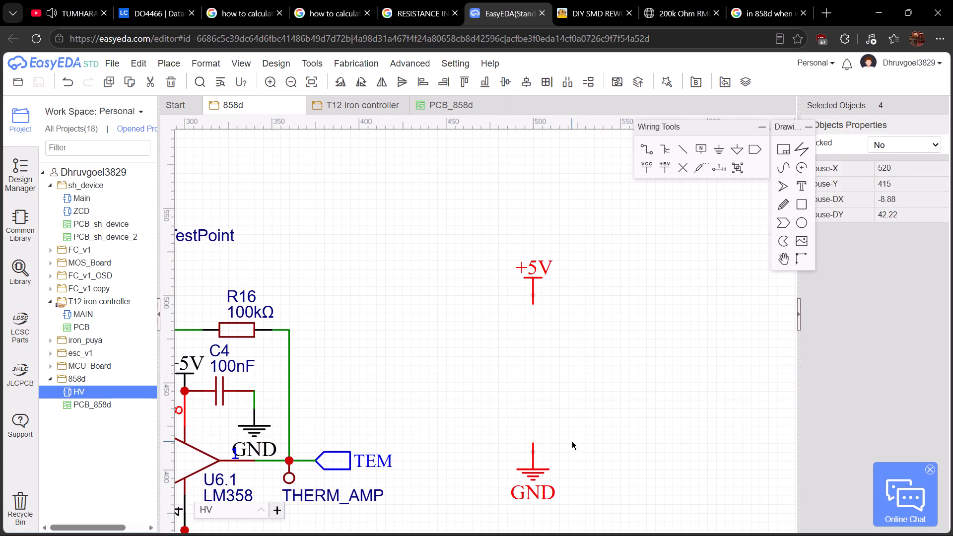
pyautogui.press('Delete')
pyautogui.scroll(-3, 530, 417)
pyautogui.moveTo(573, 372); pyautogui.dragTo(467, 293, button='right')
pyautogui.hotkey('ctrl', 's')
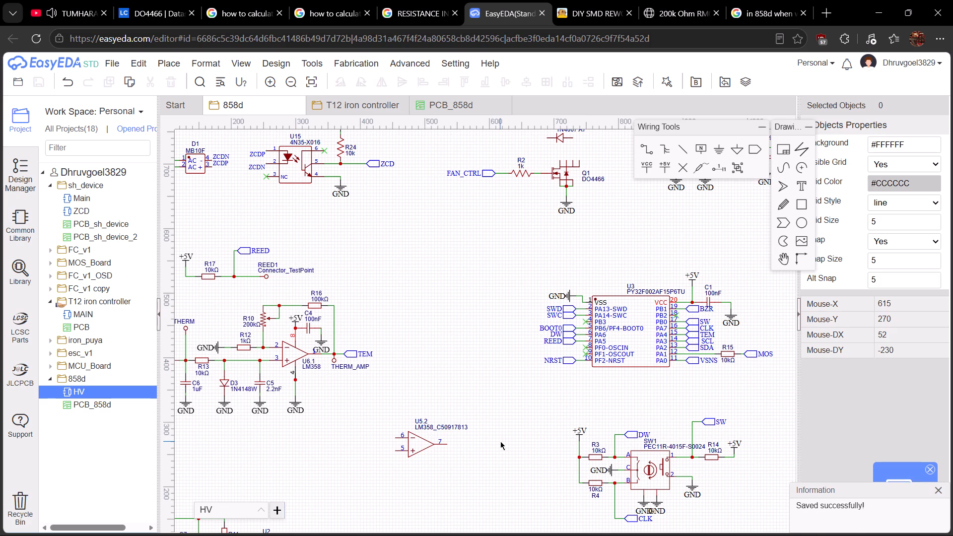
# Review the 858d schematic, checking the microcontroller's pin connections against the surrounding circuit blocks.
pyautogui.scroll(-1, 467, 404)
pyautogui.scroll(2, 527, 371)
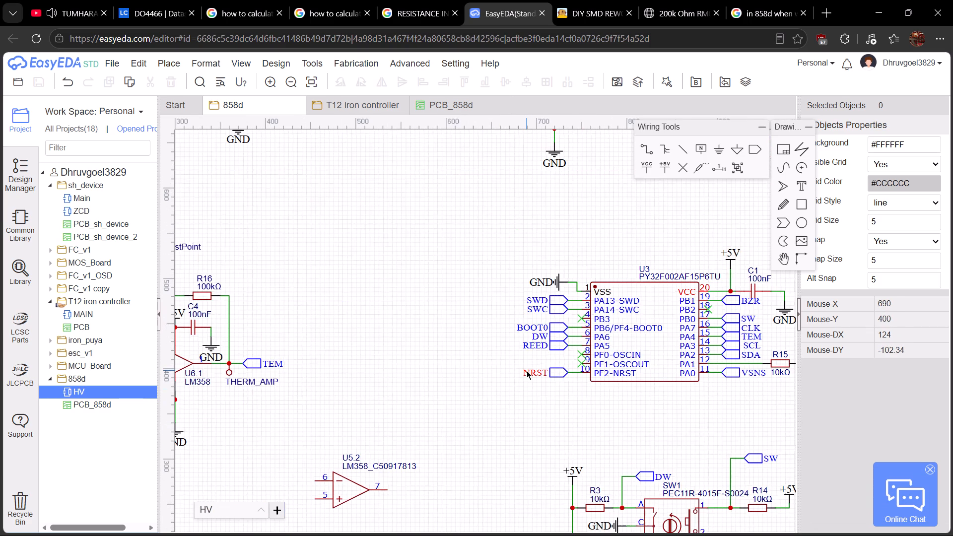
pyautogui.moveTo(526, 371); pyautogui.dragTo(439, 364, button='right')
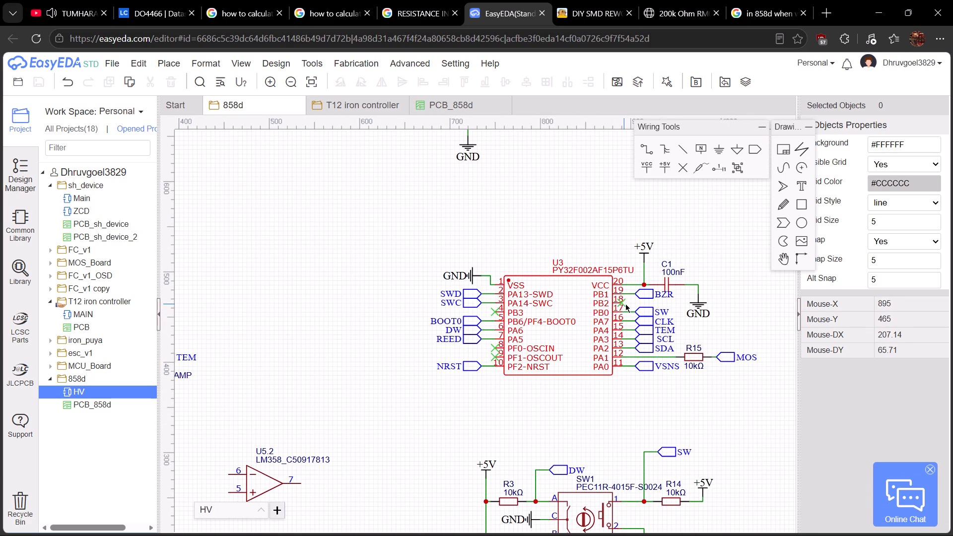
pyautogui.scroll(-3, 624, 307)
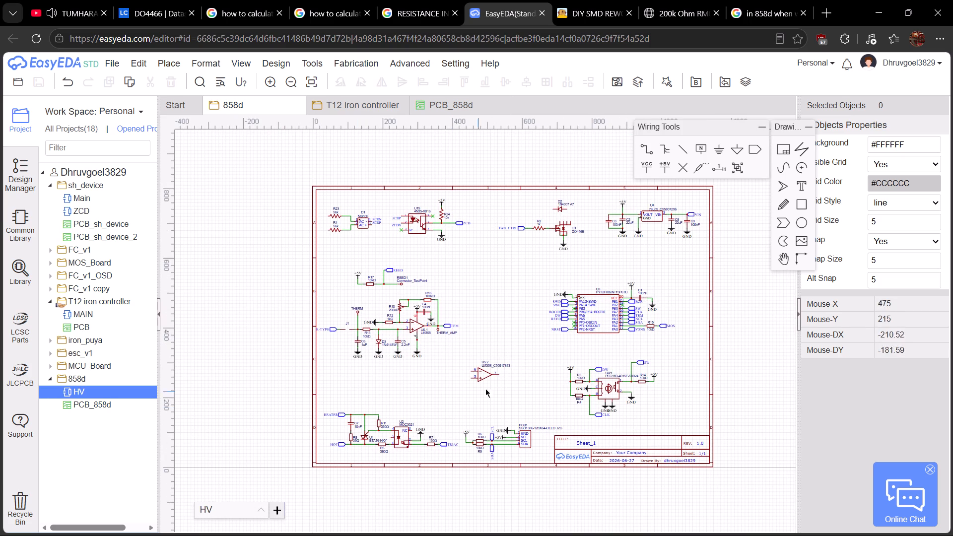
pyautogui.scroll(1, 464, 414)
pyautogui.moveTo(609, 311); pyautogui.dragTo(605, 311, button='right')
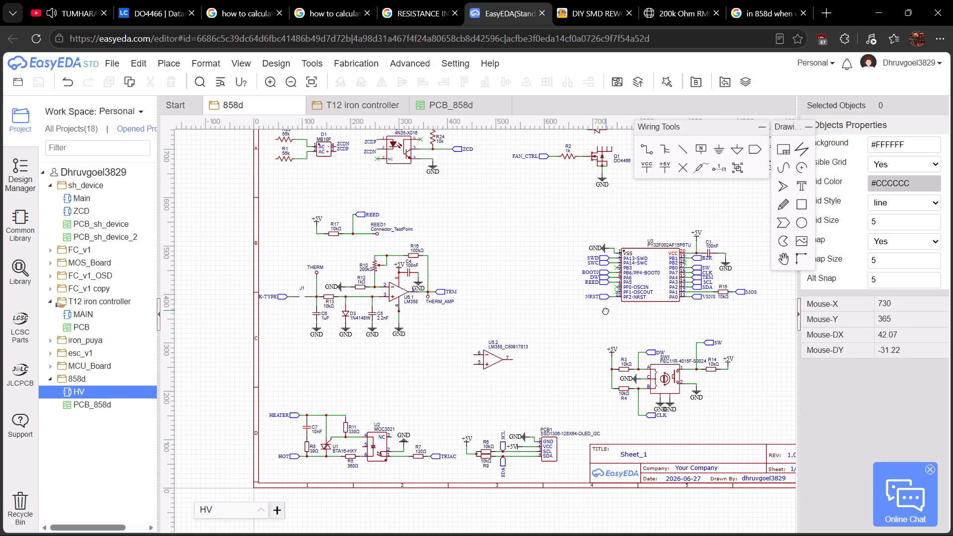
pyautogui.moveTo(605, 311); pyautogui.dragTo(505, 320, button='right')
pyautogui.moveTo(338, 401); pyautogui.dragTo(406, 386, button='right')
pyautogui.moveTo(578, 327); pyautogui.dragTo(576, 329, button='right')
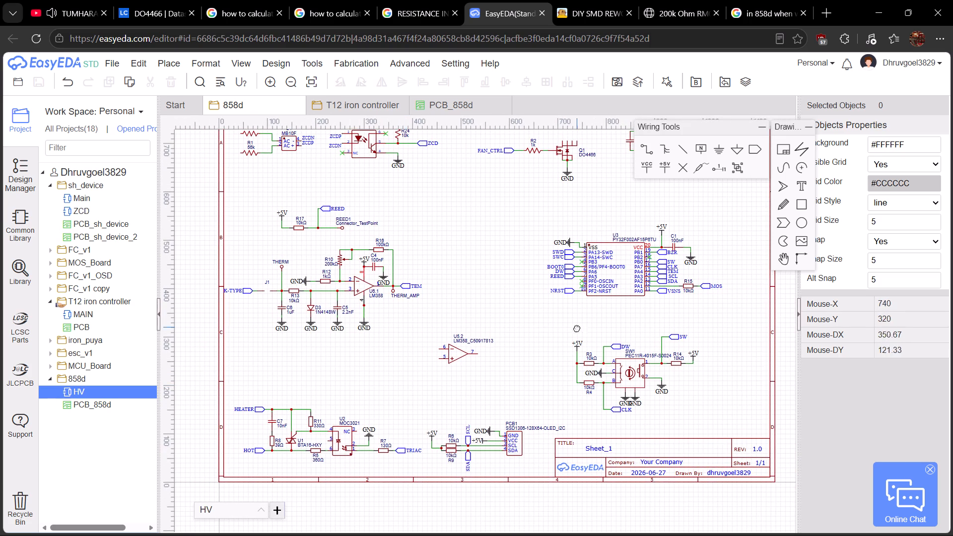
pyautogui.moveTo(576, 329); pyautogui.dragTo(517, 369, button='right')
pyautogui.scroll(3, 580, 342)
pyautogui.scroll(-3, 674, 326)
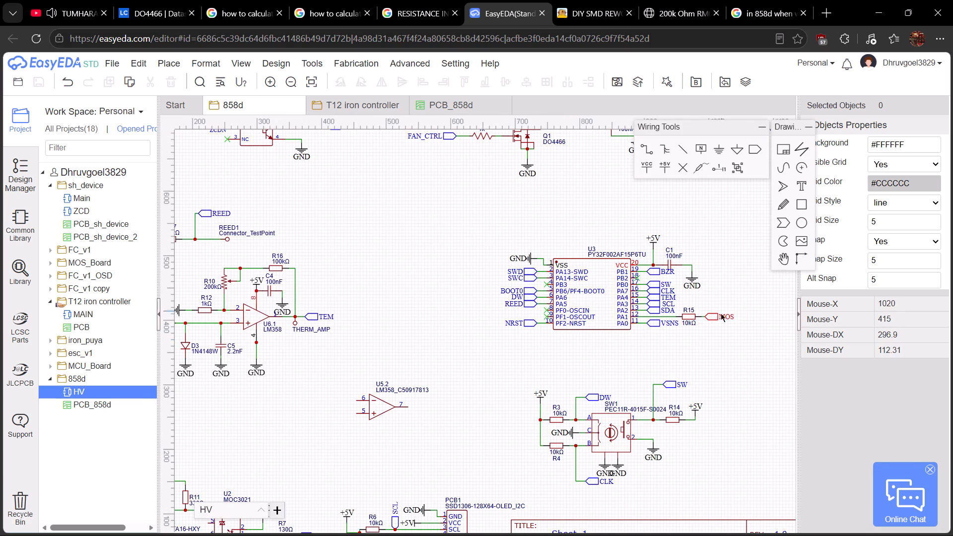
# Delete resistor R15 and the wire stubs between microcontroller pin PA1 and the MOS net port.
pyautogui.click(686, 316)
pyautogui.press('Delete')
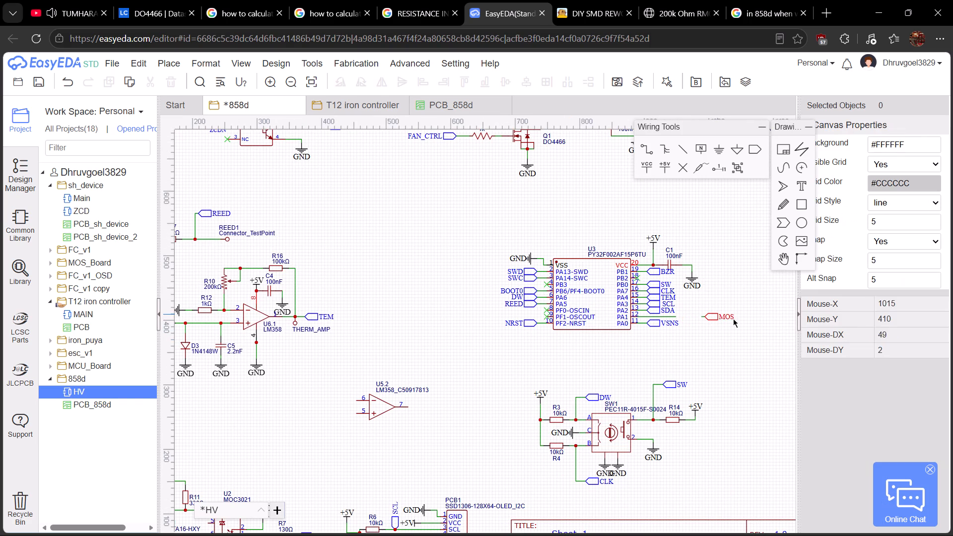
pyautogui.scroll(5, 705, 317)
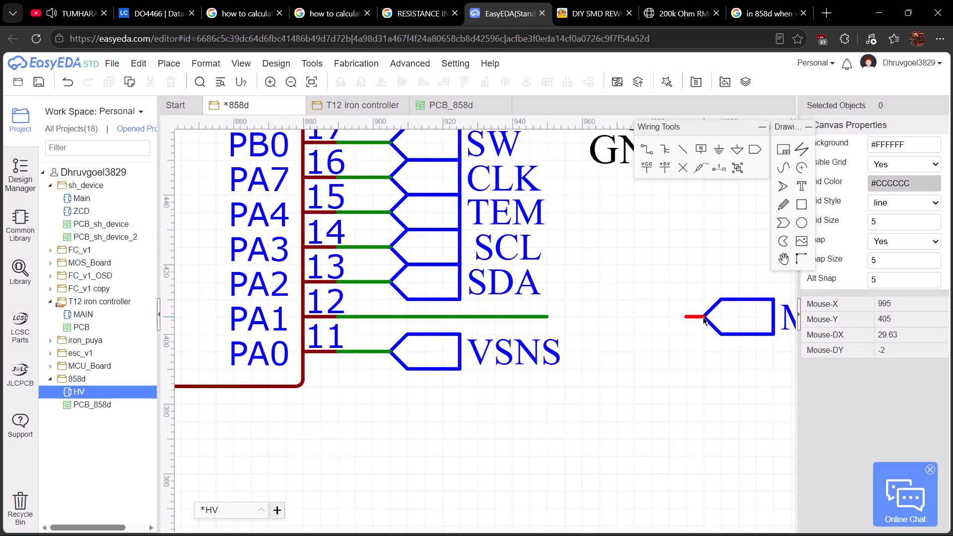
pyautogui.click(701, 317)
pyautogui.press('Delete')
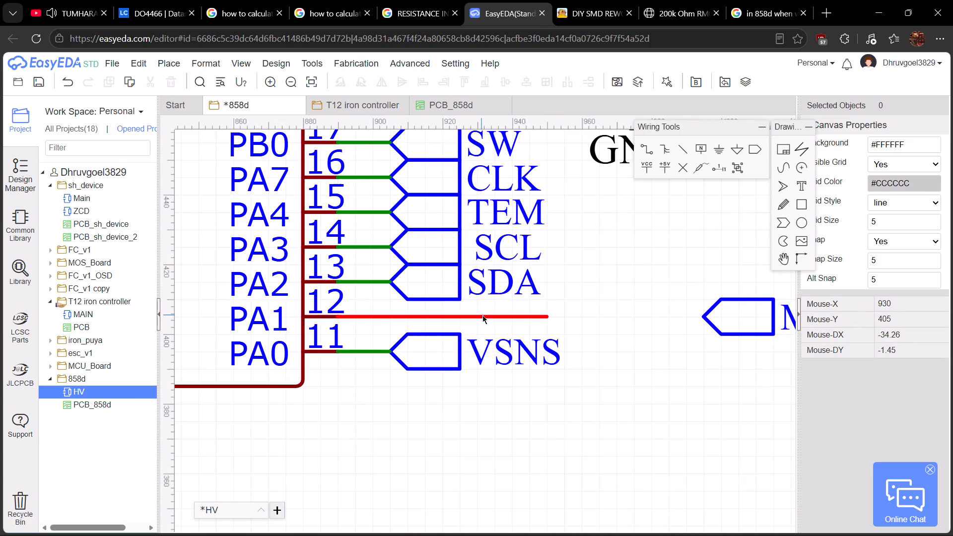
pyautogui.click(482, 315)
pyautogui.press('Delete')
# Move the MOS net port in line with the other ports beside pin PA1 and wire it to the pin.
pyautogui.moveTo(778, 326); pyautogui.dragTo(542, 314)
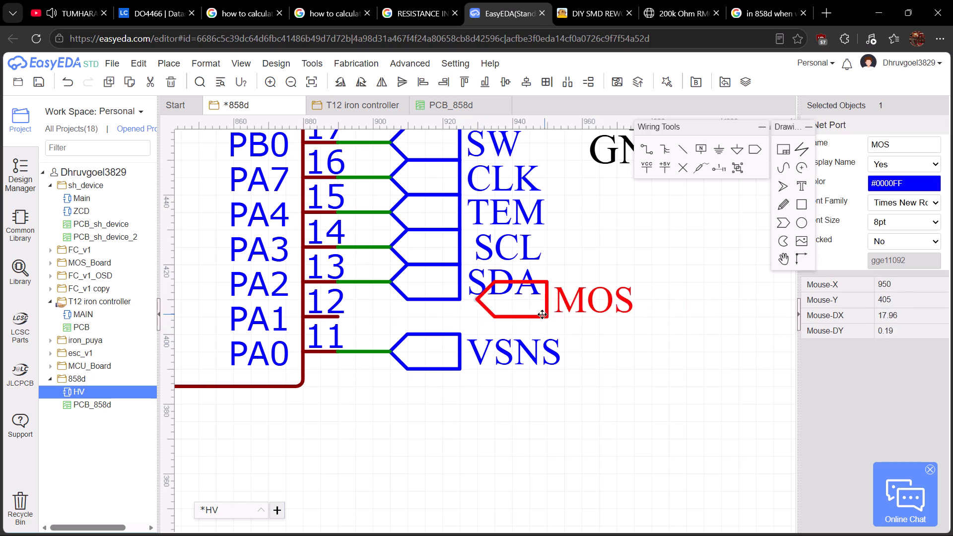
pyautogui.moveTo(542, 314); pyautogui.dragTo(457, 328)
pyautogui.click(586, 286)
pyautogui.scroll(3, 257, 328)
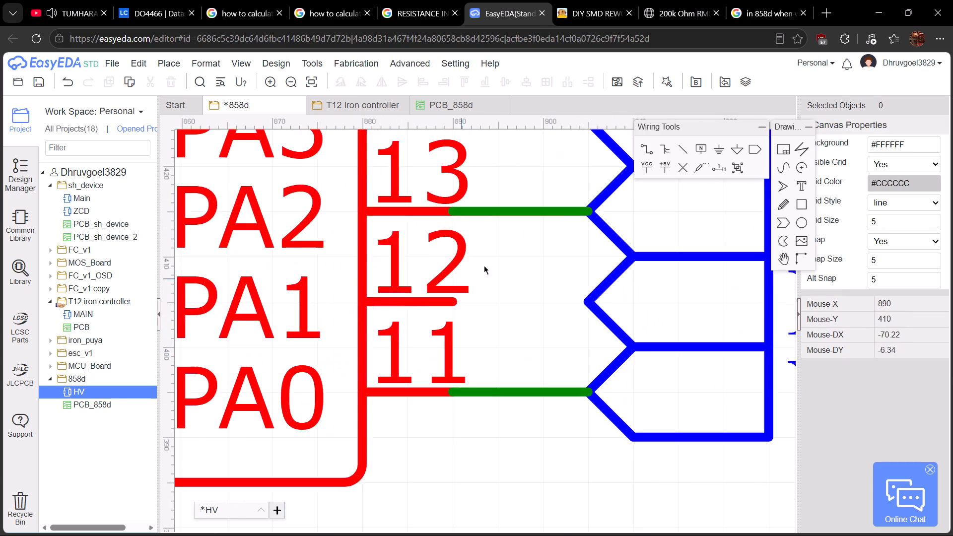
pyautogui.scroll(-2, 567, 217)
pyautogui.click(646, 154)
pyautogui.click(490, 279)
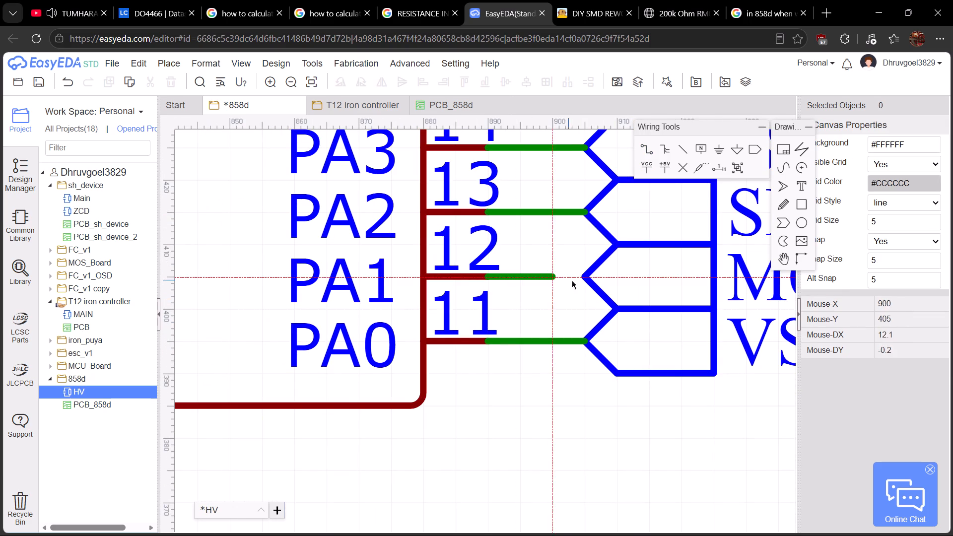
pyautogui.click(578, 280)
pyautogui.rightClick(527, 365)
# Rename the MOS net port on pin PA1 as TRIAC and save the 858d schematic.
pyautogui.scroll(-3, 532, 362)
pyautogui.doubleClick(623, 333)
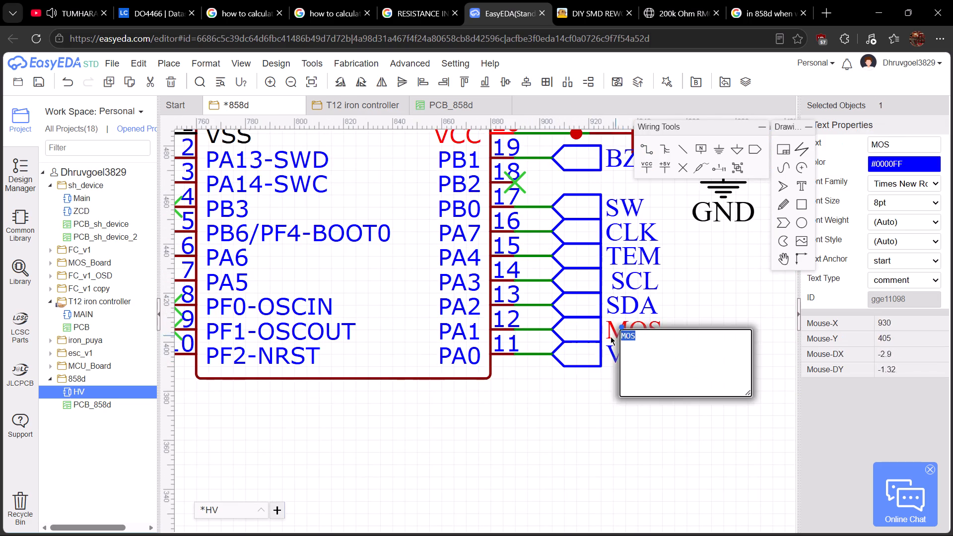
pyautogui.scroll(-5, 478, 382)
pyautogui.moveTo(301, 446); pyautogui.dragTo(411, 319, button='right')
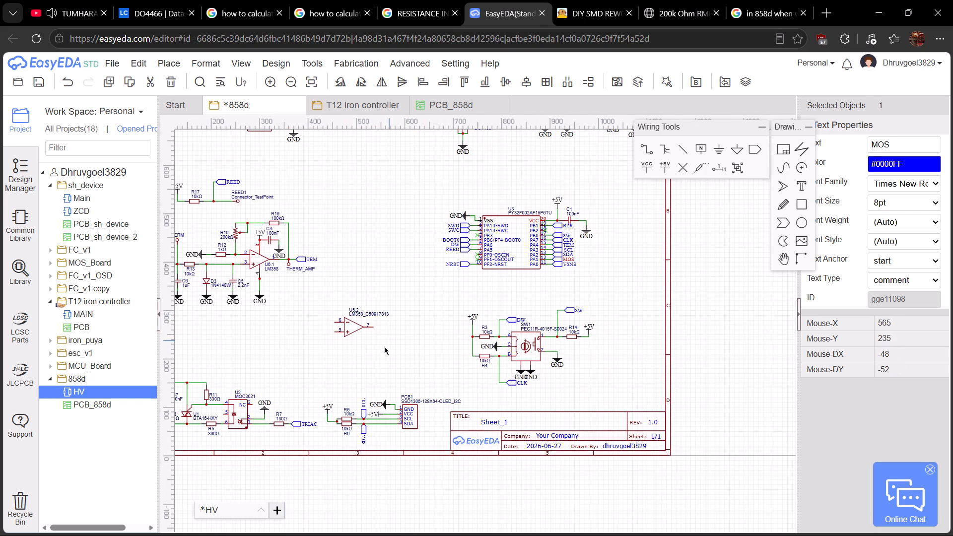
pyautogui.scroll(4, 561, 278)
pyautogui.doubleClick(587, 212)
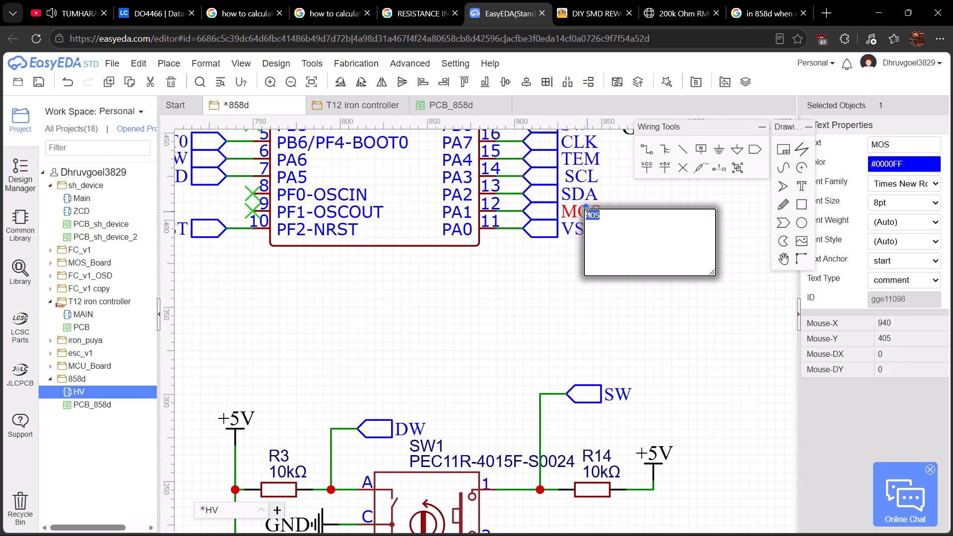
pyautogui.write('TRIAC')
pyautogui.press('Return')
pyautogui.hotkey('ctrl', 's')
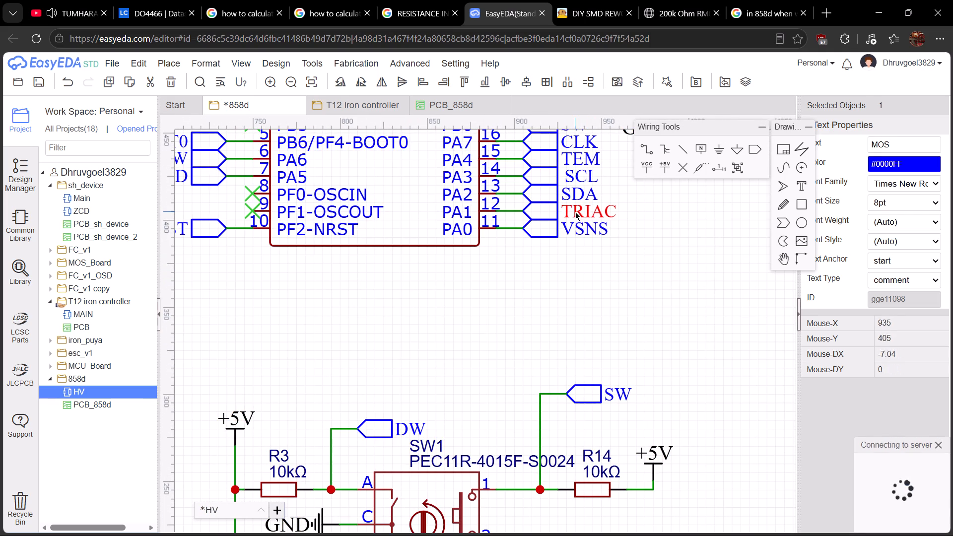
pyautogui.click(506, 313)
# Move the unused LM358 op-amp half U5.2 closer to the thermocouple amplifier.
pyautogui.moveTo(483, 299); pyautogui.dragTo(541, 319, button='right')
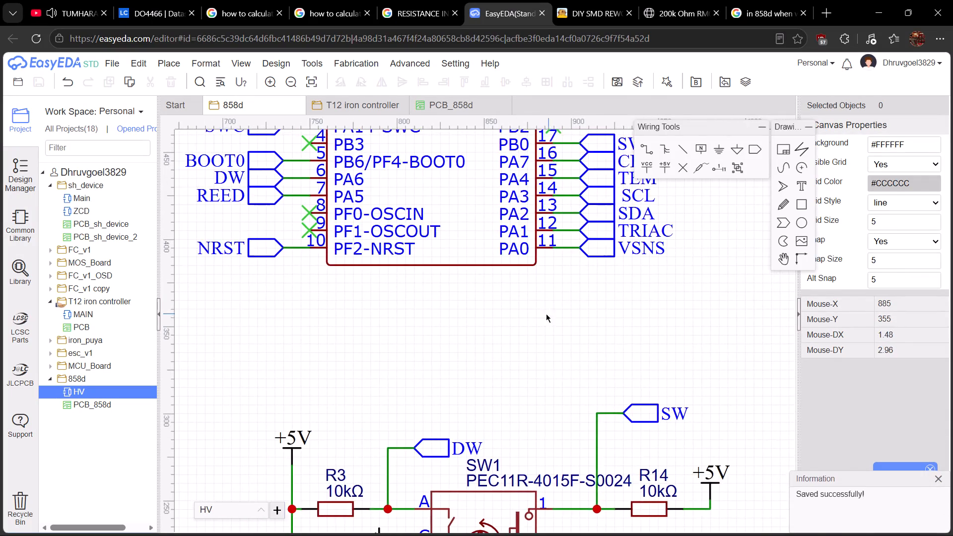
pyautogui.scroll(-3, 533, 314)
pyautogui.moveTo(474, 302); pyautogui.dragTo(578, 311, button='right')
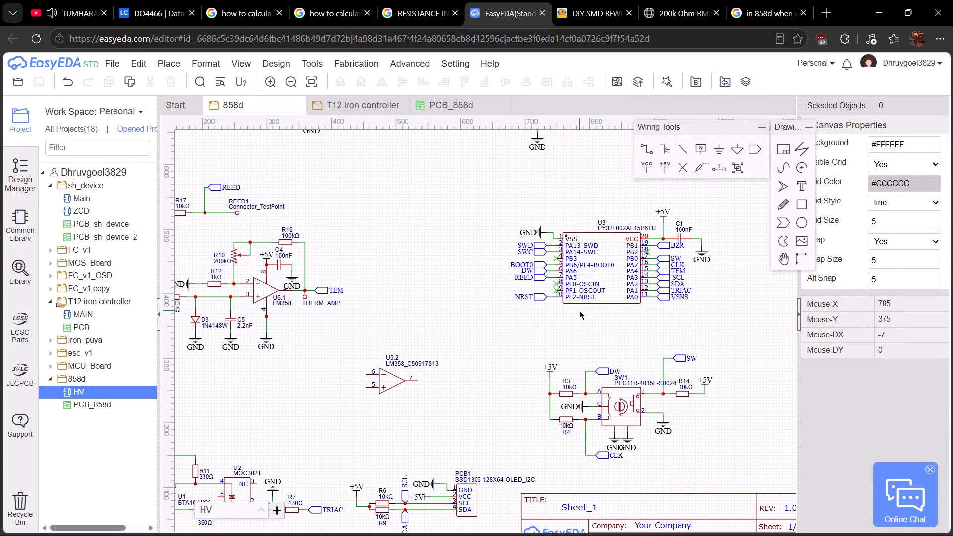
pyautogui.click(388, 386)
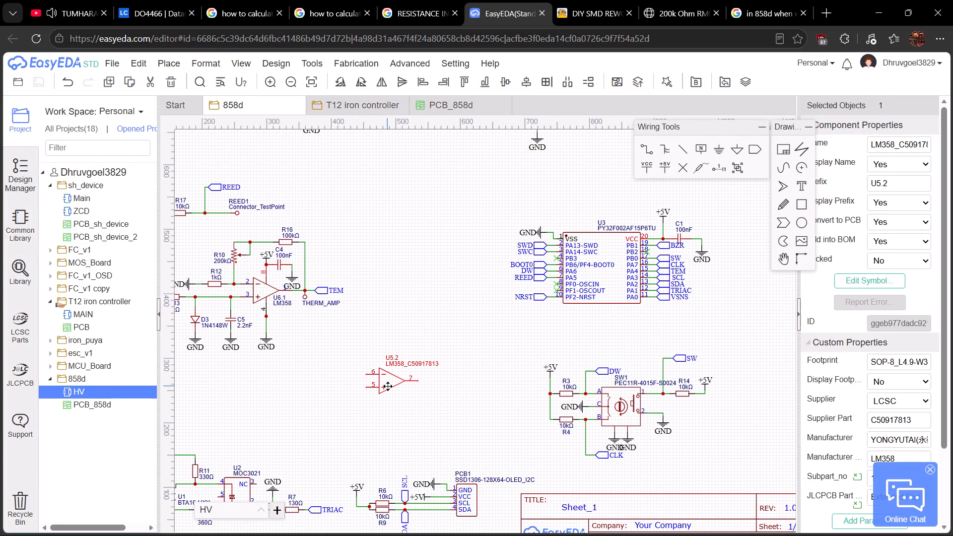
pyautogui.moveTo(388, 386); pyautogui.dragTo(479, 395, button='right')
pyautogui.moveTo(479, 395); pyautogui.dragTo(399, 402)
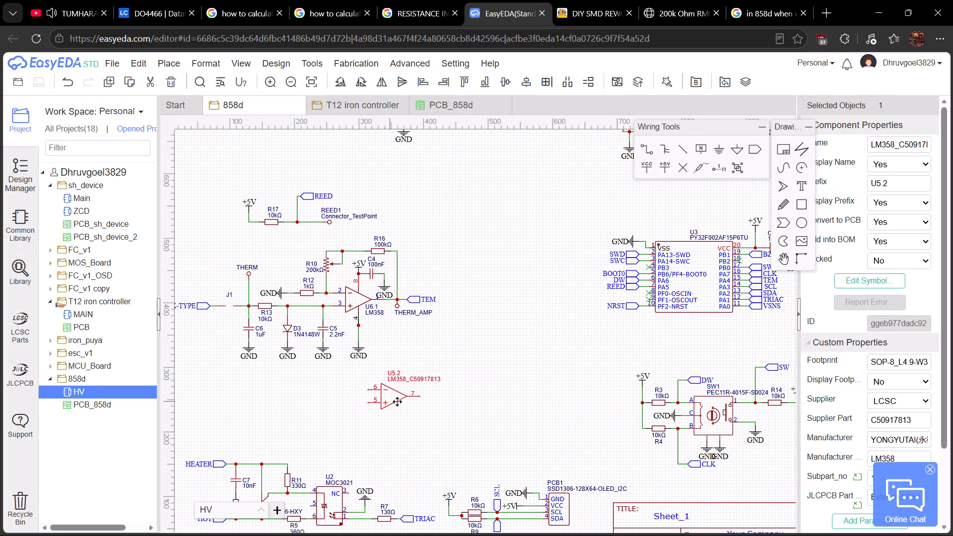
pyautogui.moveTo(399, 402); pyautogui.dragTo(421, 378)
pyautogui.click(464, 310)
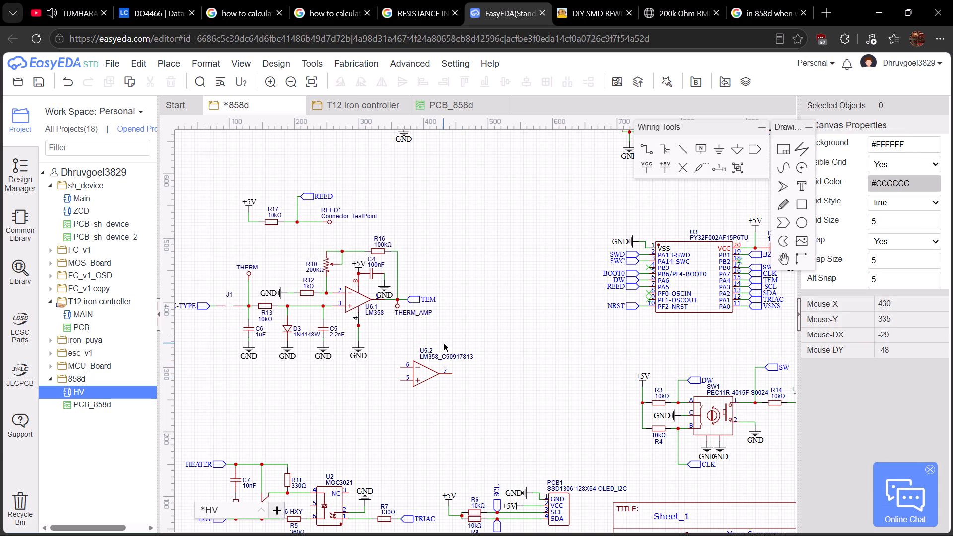
# Copy the NE5532DR voltage follower with its 10kΩ divider R10 and R11, +5V and GND from the T12 iron controller schematic.
pyautogui.click(338, 106)
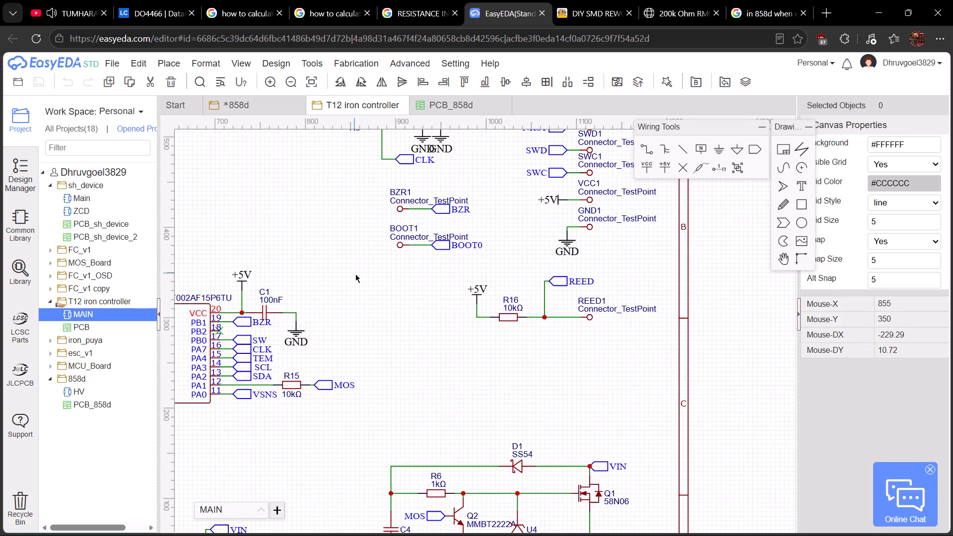
pyautogui.scroll(-5, 355, 274)
pyautogui.moveTo(356, 274); pyautogui.dragTo(510, 274, button='right')
pyautogui.scroll(3, 453, 342)
pyautogui.moveTo(308, 262); pyautogui.dragTo(383, 276, button='right')
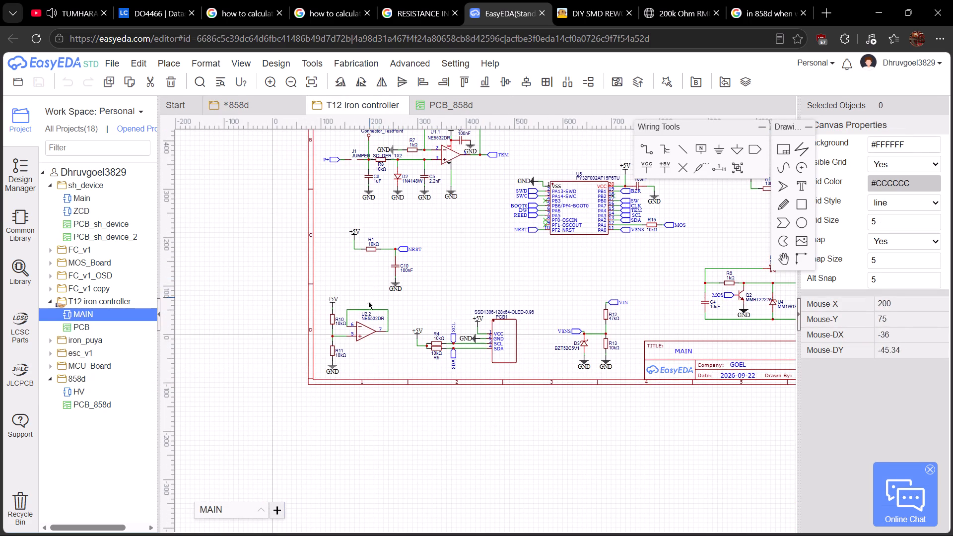
pyautogui.scroll(3, 333, 332)
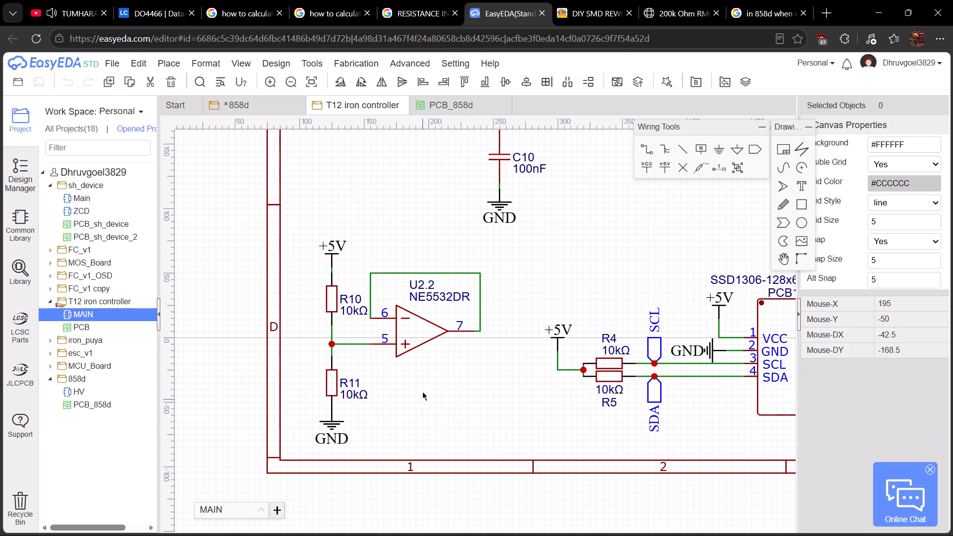
pyautogui.click(220, 103)
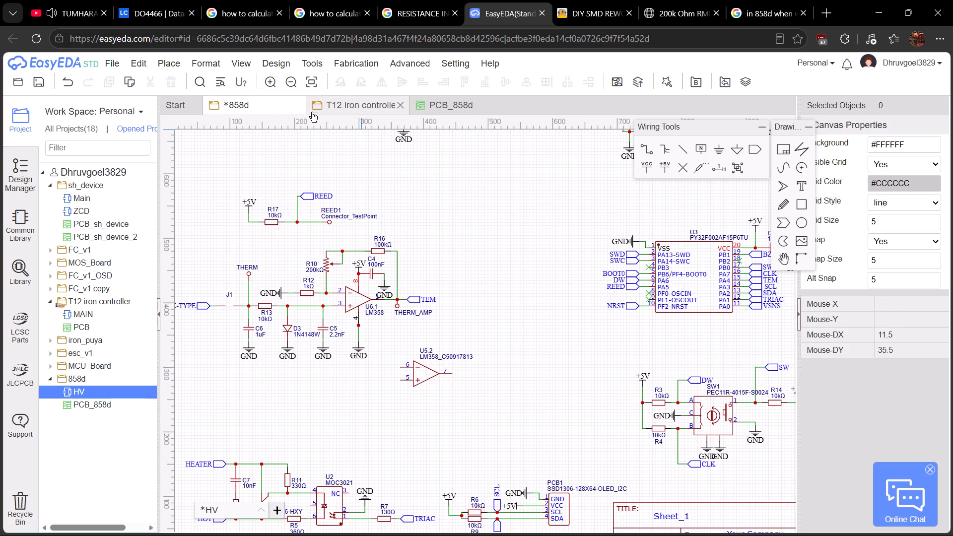
pyautogui.click(335, 112)
pyautogui.moveTo(297, 220); pyautogui.dragTo(499, 452)
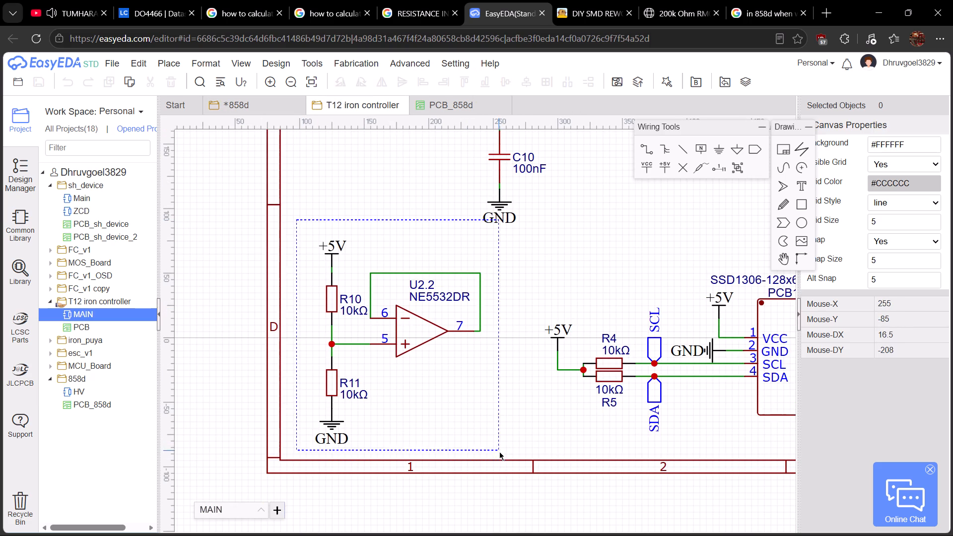
pyautogui.moveTo(499, 452); pyautogui.dragTo(512, 462)
pyautogui.hotkey('ctrl', 'c')
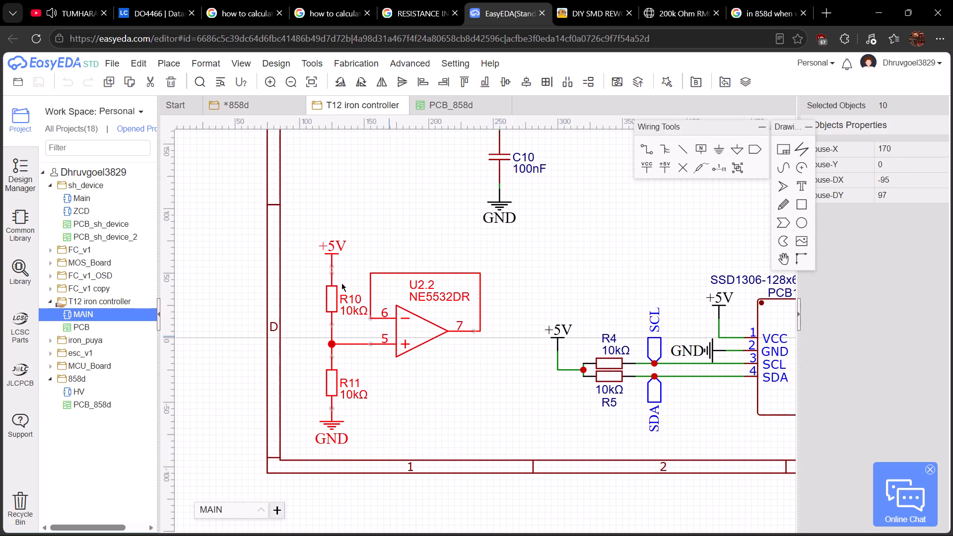
# In the 858d schematic, move the unused LM358 half U5.2 into the free space between the REED circuit and the FAN_CTRL MOSFET.
pyautogui.click(242, 109)
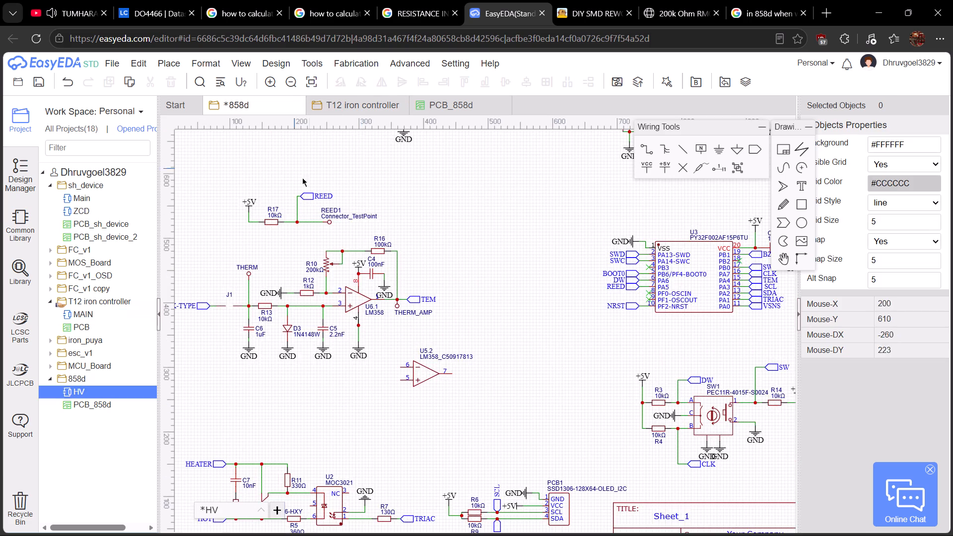
pyautogui.scroll(-3, 397, 278)
pyautogui.moveTo(412, 332); pyautogui.dragTo(464, 264)
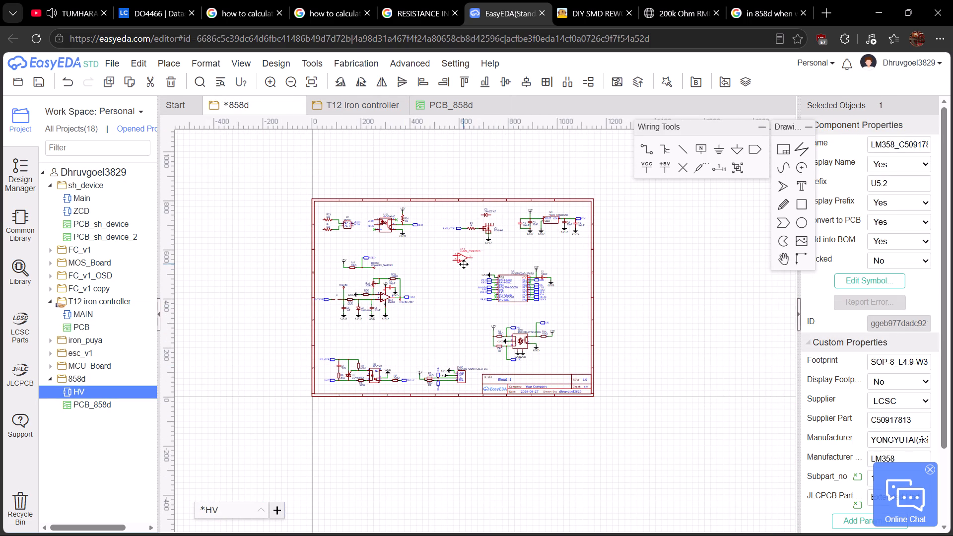
pyautogui.moveTo(464, 264); pyautogui.dragTo(463, 264)
pyautogui.click(441, 331)
# Paste the copied voltage follower and divider into the 858d schematic, between the thermocouple amplifier and the OLED connector.
pyautogui.scroll(3, 429, 351)
pyautogui.hotkey('ctrl', 'v')
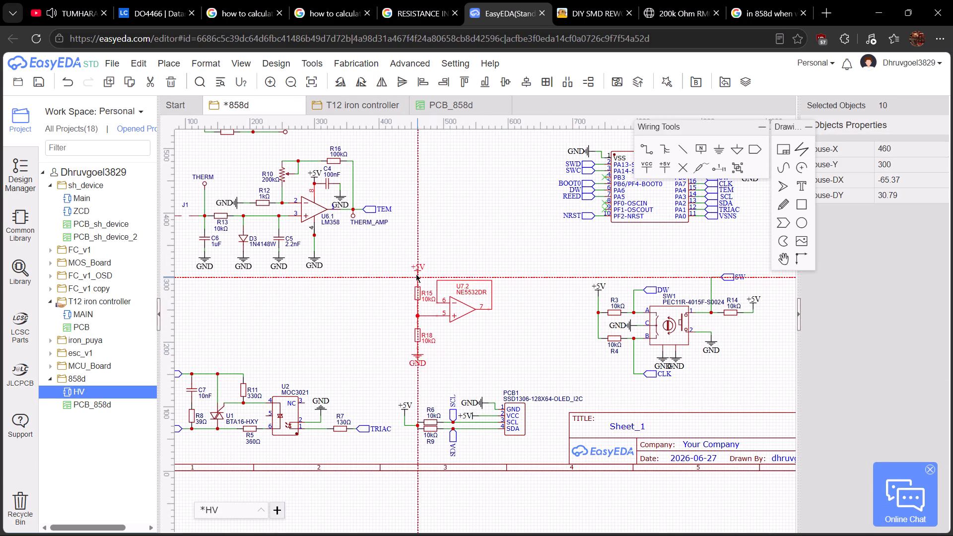
pyautogui.click(416, 274)
pyautogui.scroll(-2, 416, 274)
pyautogui.press('Escape')
# Replace the pasted NE5532DR op-amp U7.2 with the unused LM358 half U5.2, fitting its pins to the follower and divider wiring.
pyautogui.scroll(4, 435, 296)
pyautogui.click(435, 296)
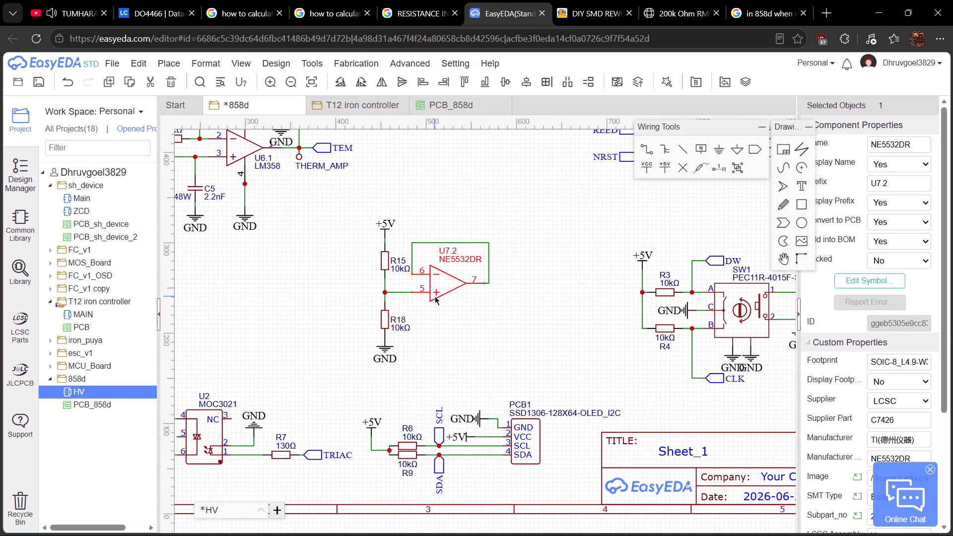
pyautogui.press('Delete')
pyautogui.scroll(-4, 435, 296)
pyautogui.moveTo(456, 214); pyautogui.dragTo(433, 288)
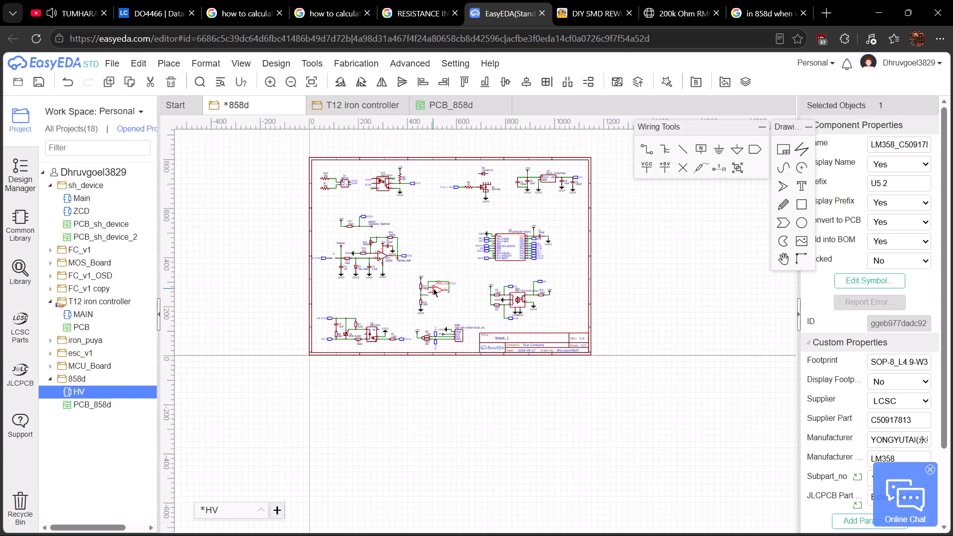
pyautogui.scroll(7, 434, 291)
pyautogui.moveTo(478, 310); pyautogui.dragTo(478, 330)
pyautogui.click(505, 368)
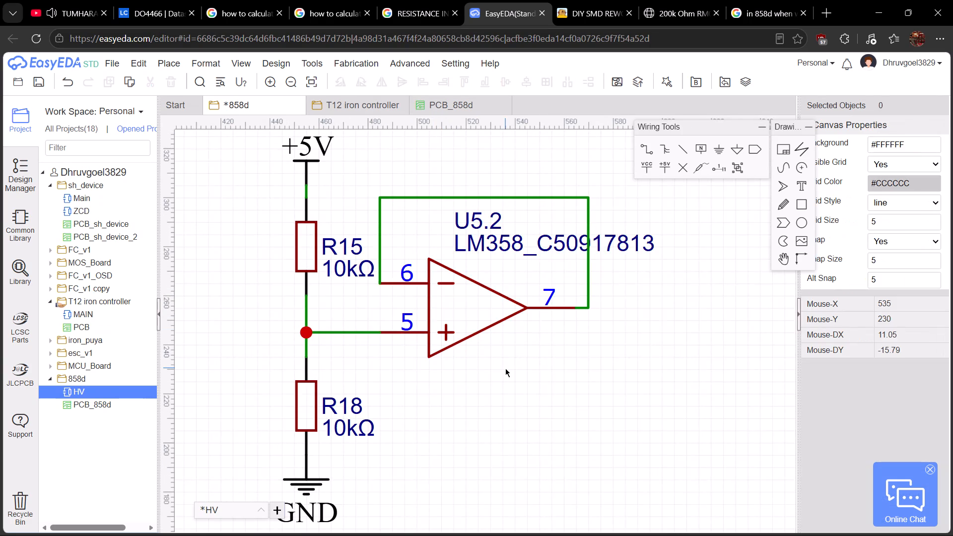
# Move the REED circuit with R17, its +5V symbol and test point REED1 up to just below the MB10F bridge rectifier.
pyautogui.scroll(-3, 505, 368)
pyautogui.scroll(-3, 436, 291)
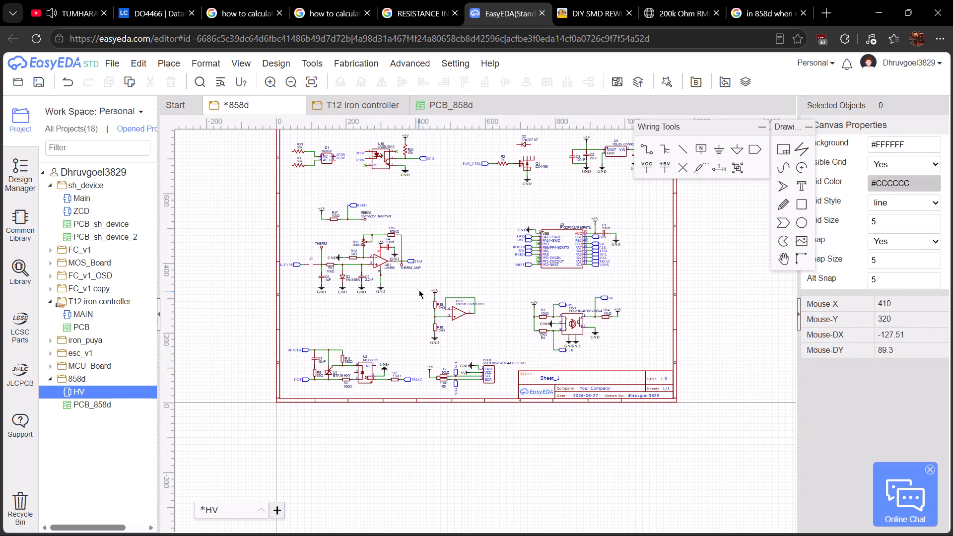
pyautogui.moveTo(304, 191); pyautogui.dragTo(399, 233)
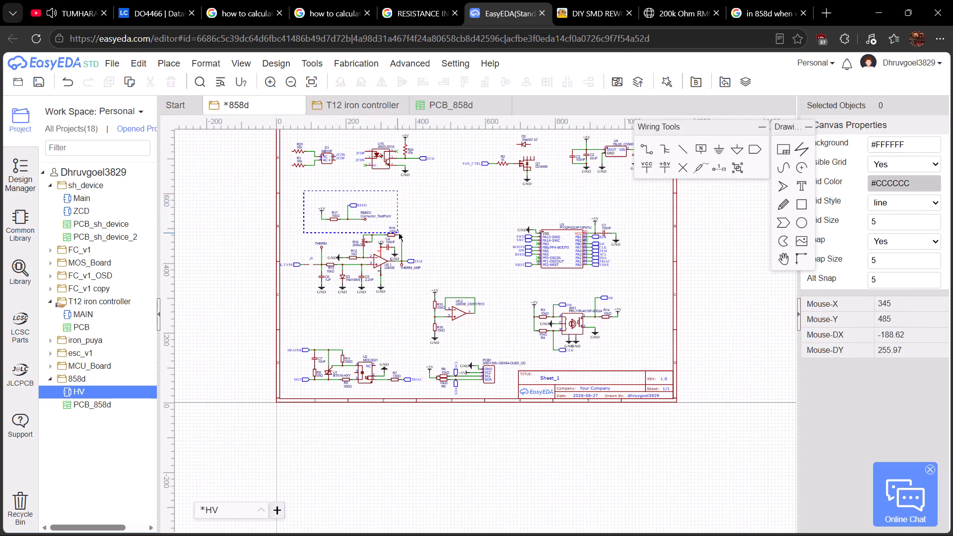
pyautogui.moveTo(399, 233); pyautogui.dragTo(393, 223)
pyautogui.scroll(1, 346, 223)
pyautogui.moveTo(347, 225); pyautogui.dragTo(356, 235, button='right')
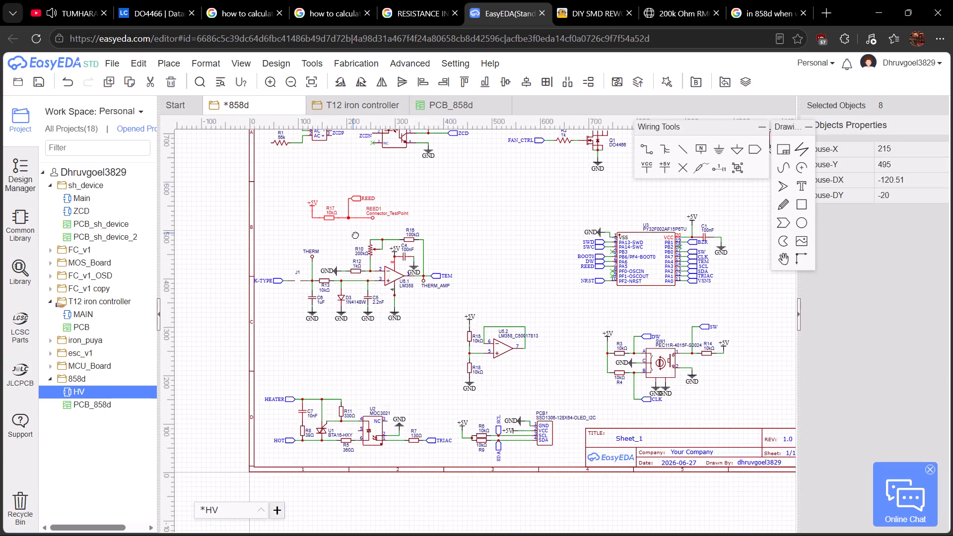
pyautogui.moveTo(356, 235); pyautogui.dragTo(424, 303, button='right')
pyautogui.scroll(3, 424, 277)
pyautogui.moveTo(413, 281); pyautogui.dragTo(459, 361, button='right')
pyautogui.moveTo(495, 355); pyautogui.dragTo(394, 300)
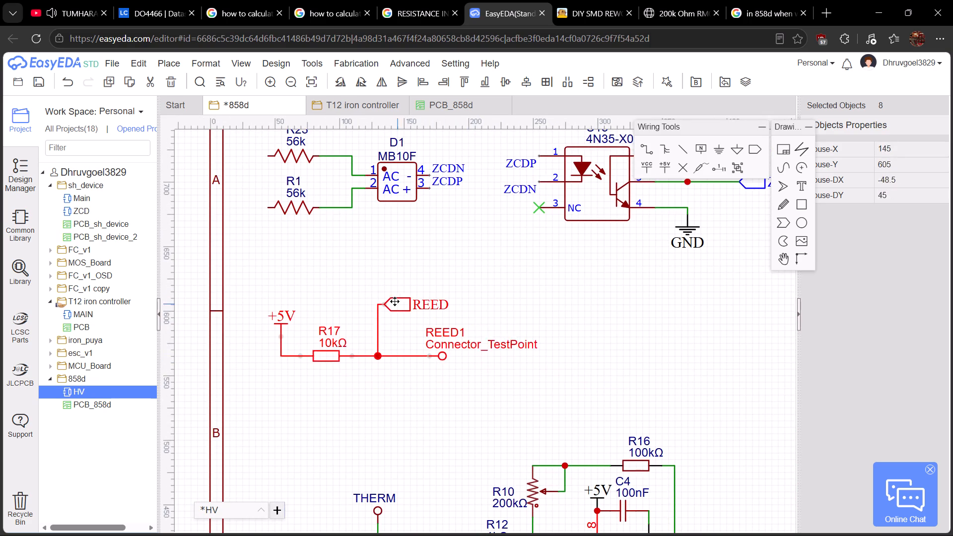
pyautogui.moveTo(394, 300); pyautogui.dragTo(384, 254)
pyautogui.scroll(-2, 399, 319)
pyautogui.click(390, 328)
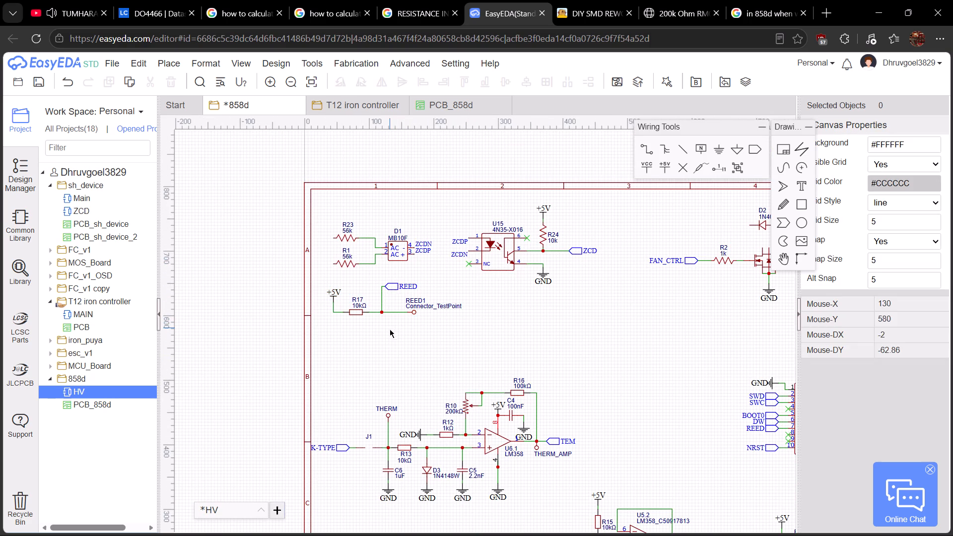
# Move the whole thermocouple amplifier block, from the K-TYPE port to the TEM port, up closer to the REED circuit.
pyautogui.moveTo(447, 373); pyautogui.dragTo(497, 278, button='right')
pyautogui.moveTo(363, 266); pyautogui.dragTo(610, 426)
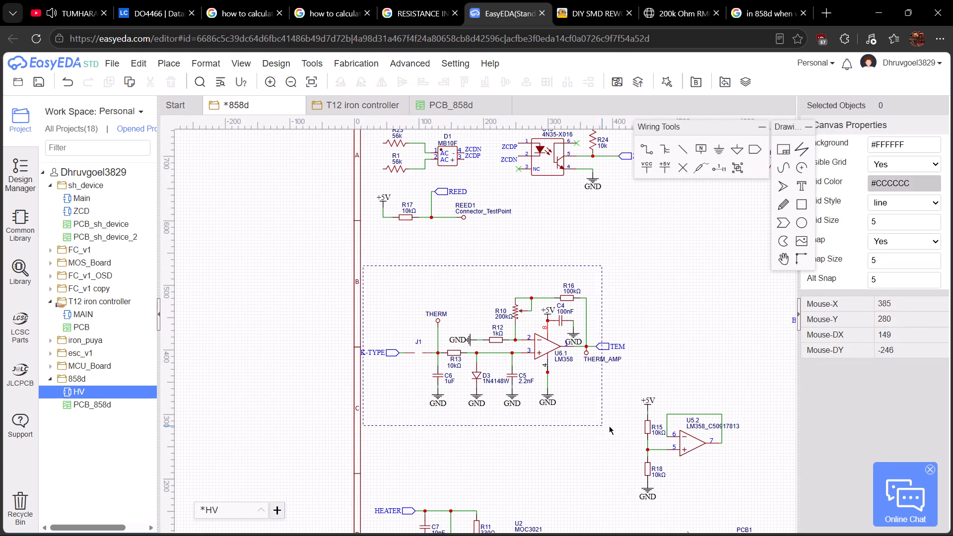
pyautogui.moveTo(610, 426); pyautogui.dragTo(638, 427)
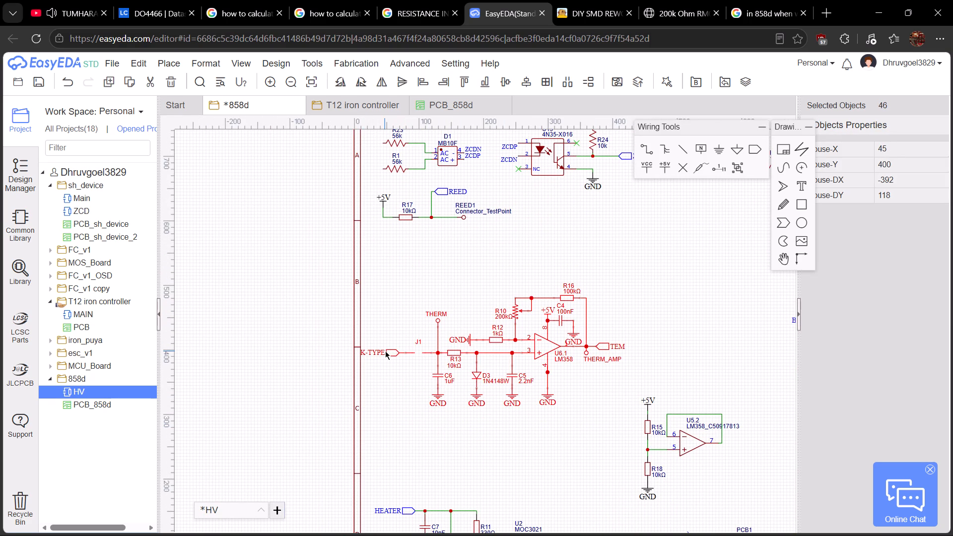
pyautogui.keyDown('ctrl'); pyautogui.click(385, 351); pyautogui.keyUp('ctrl')
pyautogui.moveTo(541, 348); pyautogui.dragTo(550, 300)
pyautogui.click(572, 372)
# Rotate R18 and its GND symbol to horizontal and attach R18 to the lower end of the divider wire at U5.2 pin 5.
pyautogui.moveTo(597, 410); pyautogui.dragTo(486, 343, button='right')
pyautogui.moveTo(441, 362); pyautogui.dragTo(451, 352, button='right')
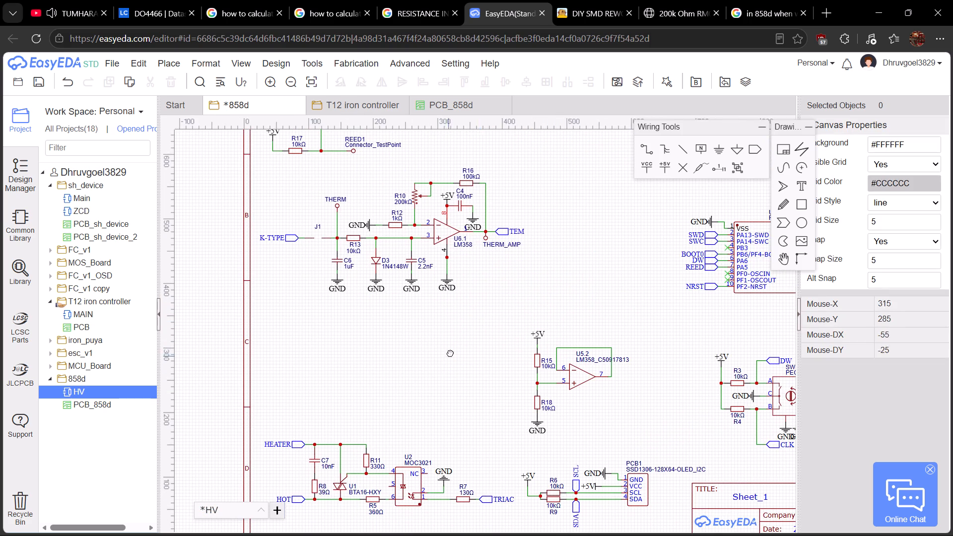
pyautogui.moveTo(451, 352); pyautogui.dragTo(488, 235, button='right')
pyautogui.moveTo(531, 226); pyautogui.dragTo(470, 284, button='right')
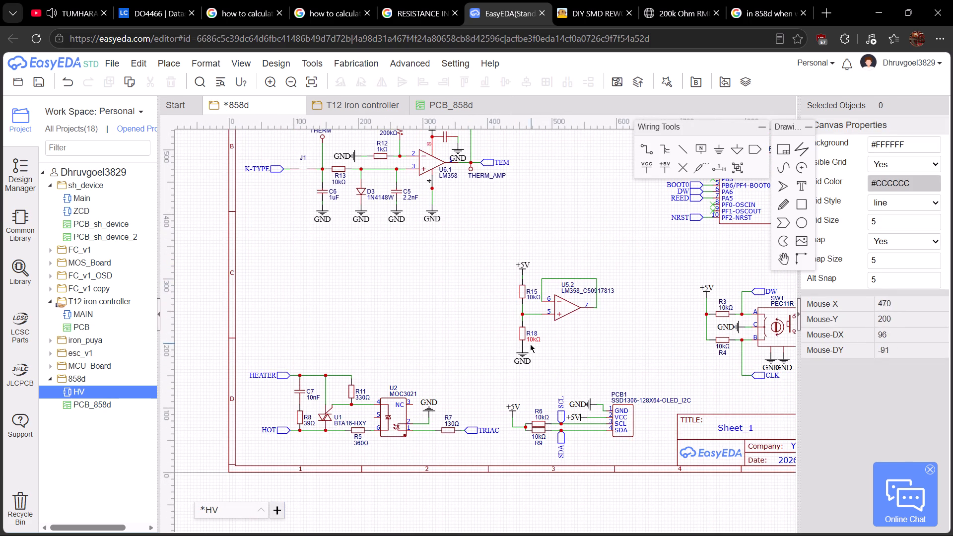
pyautogui.click(521, 335)
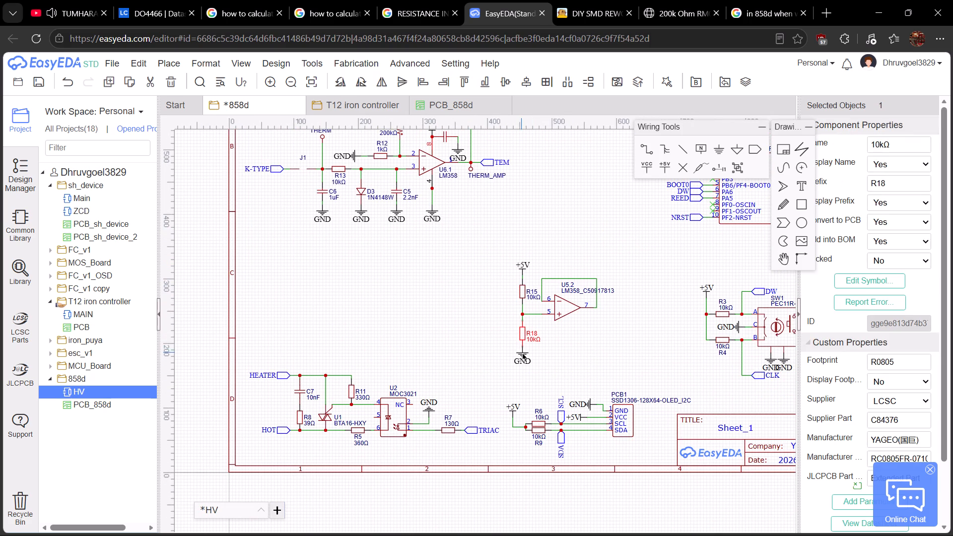
pyautogui.keyDown('ctrl'); pyautogui.click(522, 357); pyautogui.keyUp('ctrl')
pyautogui.write('rrr')
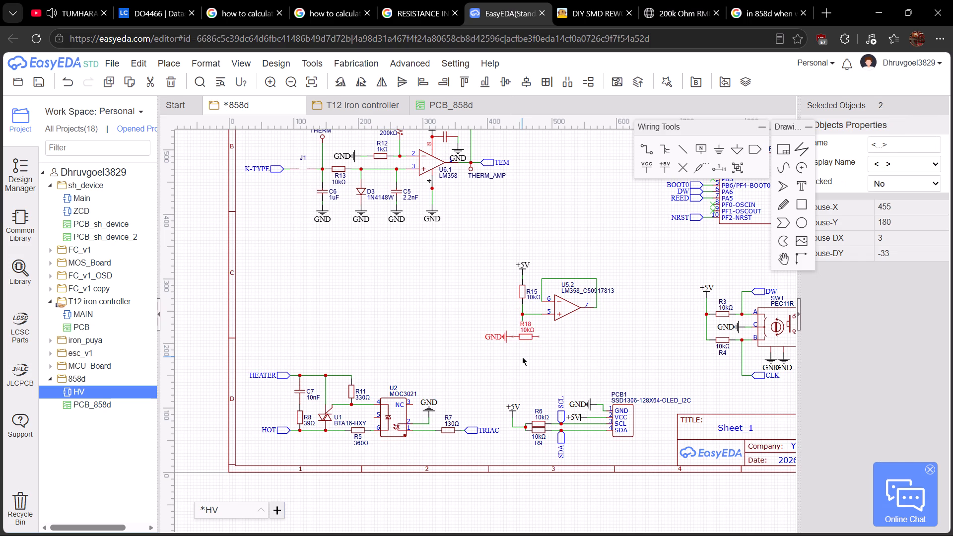
pyautogui.moveTo(532, 356); pyautogui.dragTo(541, 422, button='right')
pyautogui.scroll(-1, 533, 407)
pyautogui.scroll(5, 533, 407)
pyautogui.moveTo(533, 407); pyautogui.dragTo(546, 438, button='right')
pyautogui.moveTo(548, 418); pyautogui.dragTo(546, 420)
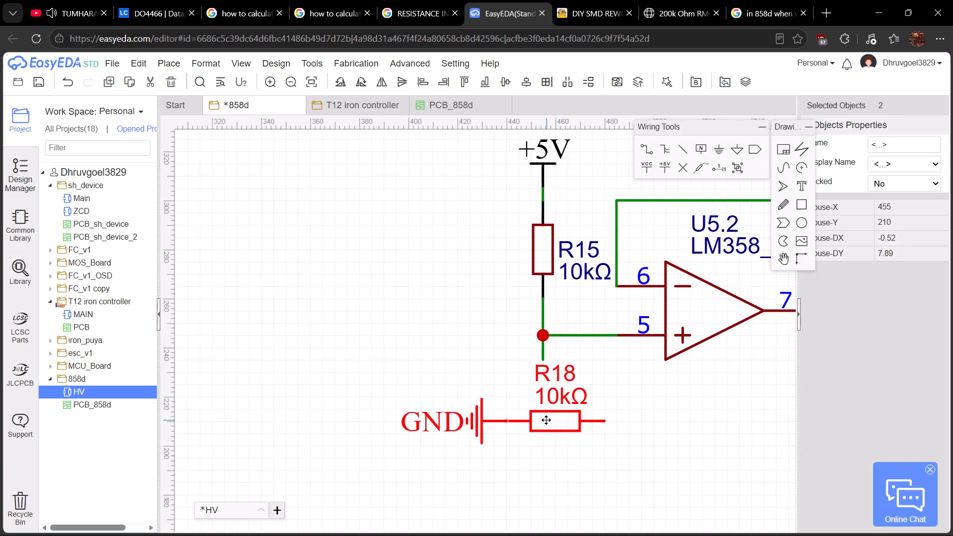
pyautogui.moveTo(546, 420); pyautogui.dragTo(485, 358)
pyautogui.click(529, 406)
# Rotate R15 together with its +5V symbol to horizontal and place them directly above R18, aligned with the divider wire.
pyautogui.click(537, 264)
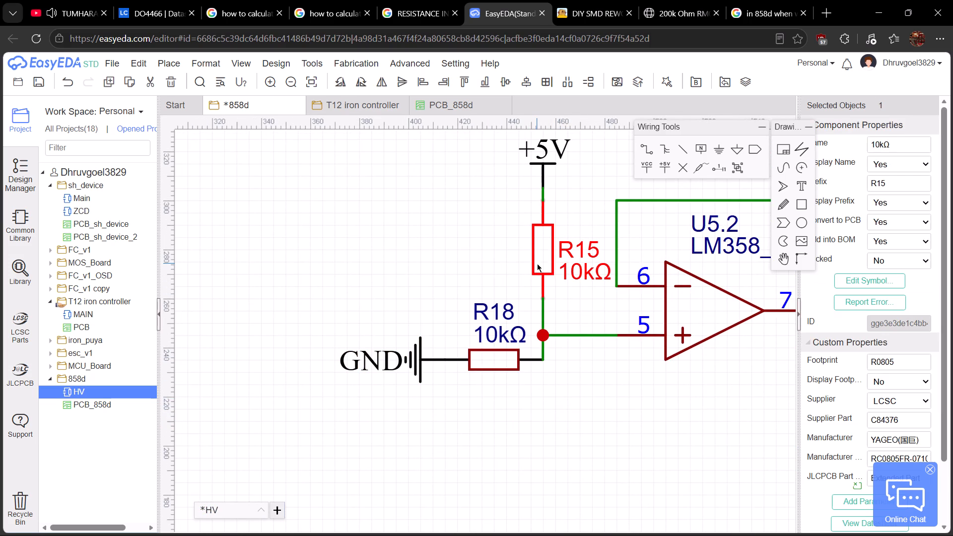
pyautogui.keyDown('ctrl'); pyautogui.click(544, 176); pyautogui.keyUp('ctrl')
pyautogui.keyDown('ctrl'); pyautogui.click(544, 198); pyautogui.keyUp('ctrl')
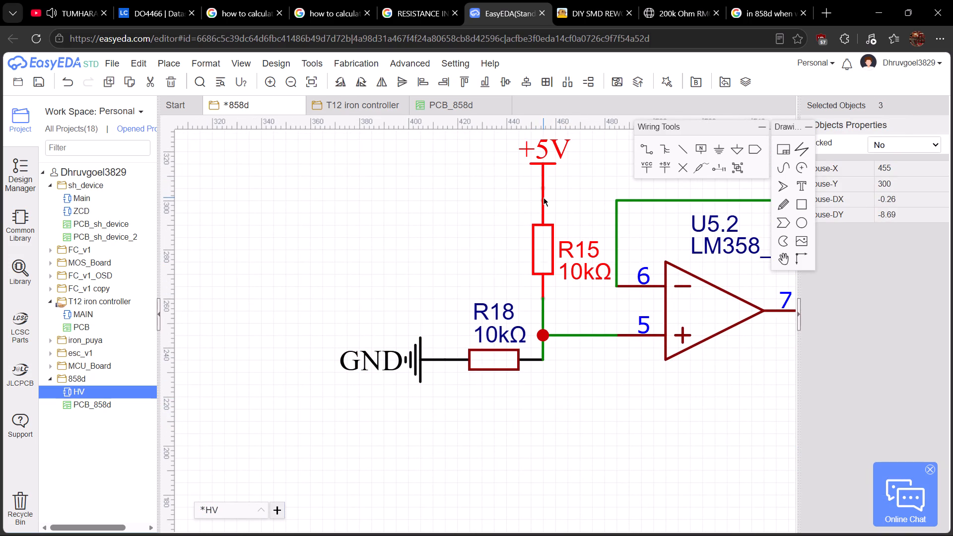
pyautogui.press('r')
pyautogui.moveTo(556, 243); pyautogui.dragTo(486, 279)
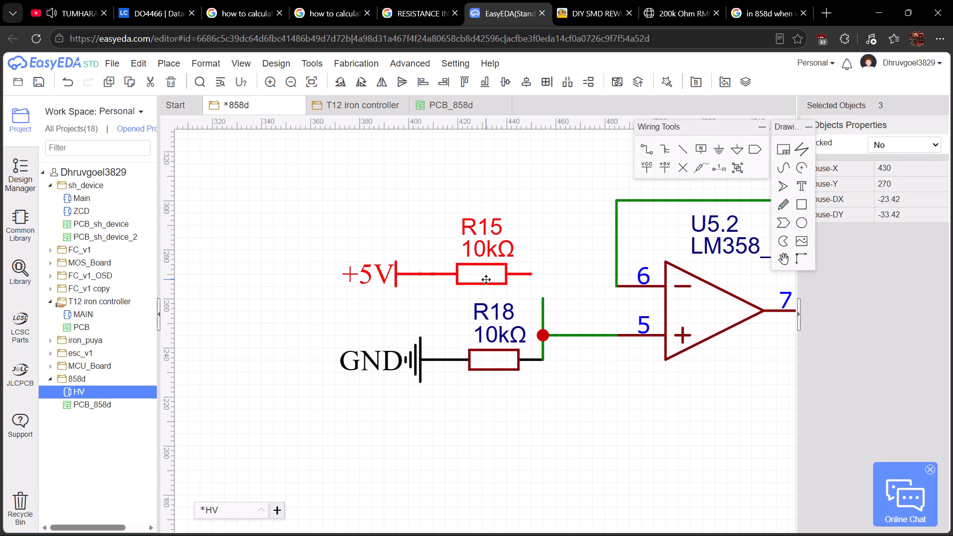
pyautogui.moveTo(486, 279); pyautogui.dragTo(496, 279)
pyautogui.click(595, 423)
# Wire the free end of R15 down to the divider junction feeding U5.2 pin 5.
pyautogui.scroll(3, 549, 350)
pyautogui.press('w')
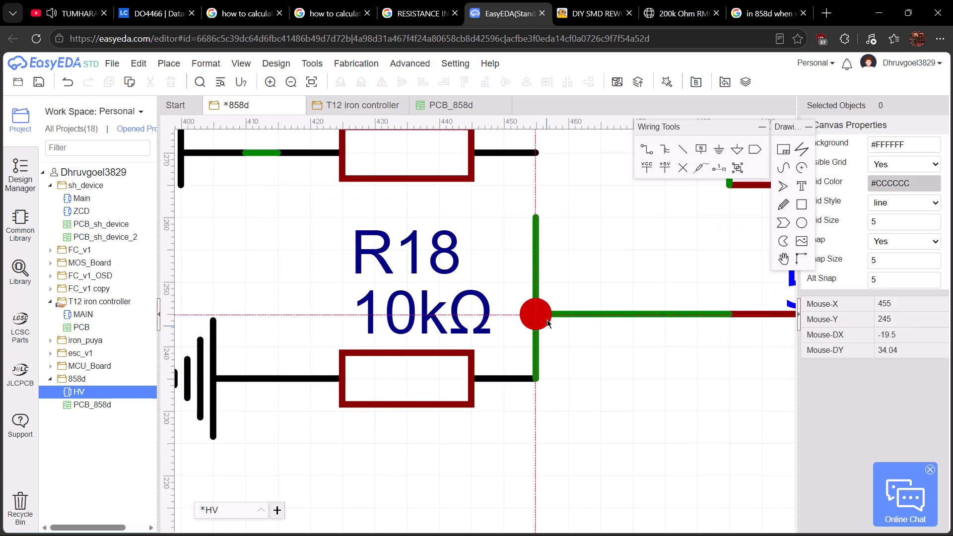
pyautogui.click(540, 220)
pyautogui.click(530, 162)
pyautogui.scroll(-5, 530, 208)
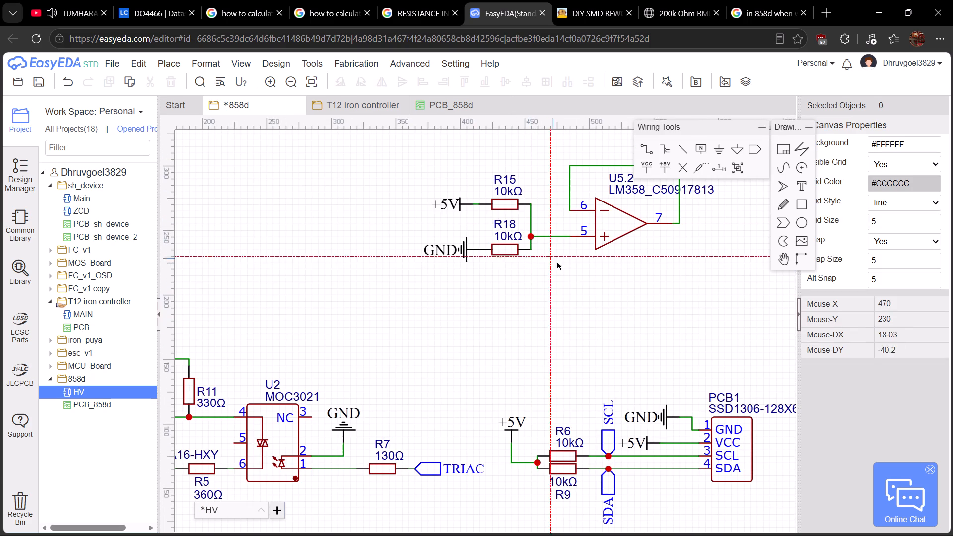
pyautogui.click(559, 269)
pyautogui.press('Escape')
pyautogui.moveTo(552, 286); pyautogui.dragTo(501, 336, button='right')
pyautogui.press('Escape')
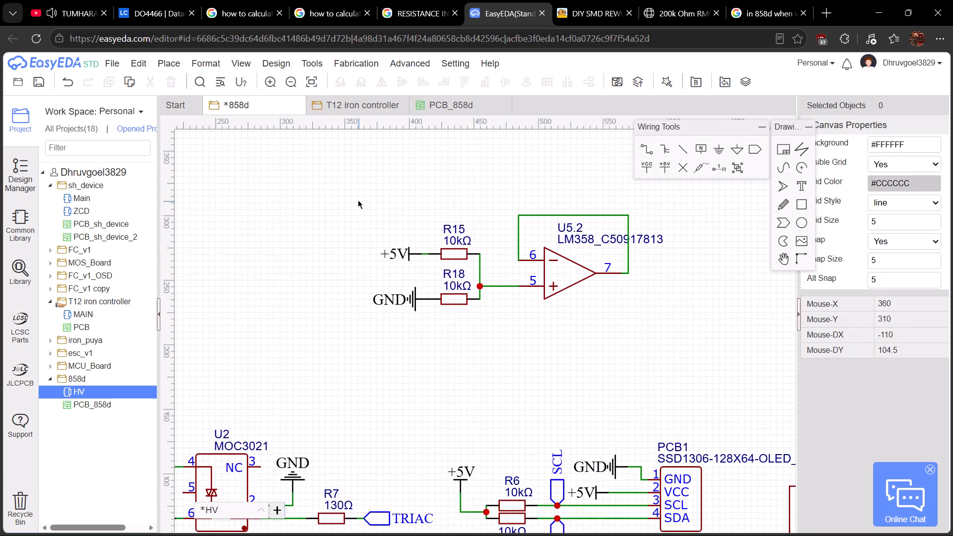
# Move the complete U5.2 follower and divider block into the space between the thermocouple amplifier and the TRIAC driver circuit.
pyautogui.moveTo(351, 194); pyautogui.dragTo(690, 377)
pyautogui.scroll(-4, 660, 367)
pyautogui.moveTo(638, 341); pyautogui.dragTo(563, 338)
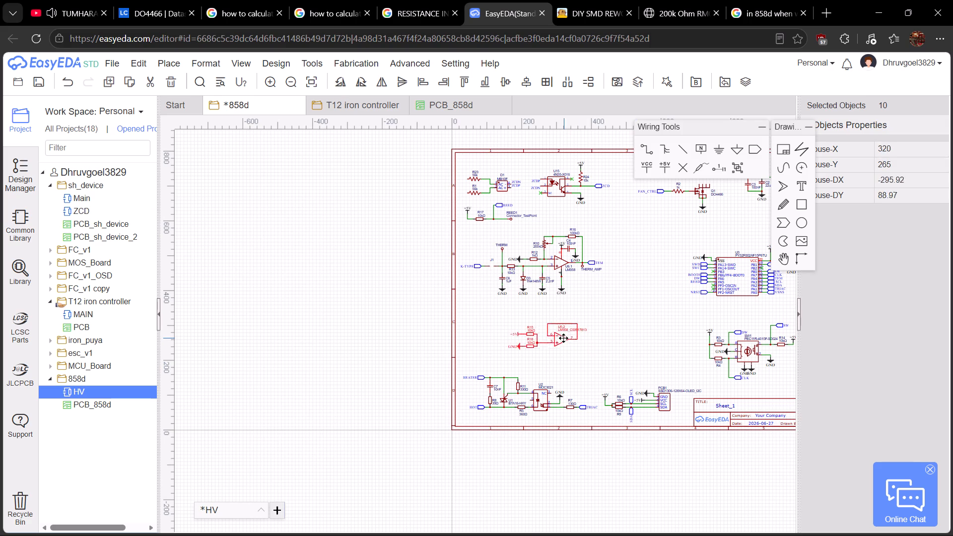
pyautogui.moveTo(563, 338); pyautogui.dragTo(532, 336)
pyautogui.click(575, 360)
# Review the rearranged sheet and examine the pin assignments of the PY32F002AF15P6TU microcontroller U3.
pyautogui.moveTo(611, 336); pyautogui.dragTo(499, 349, button='right')
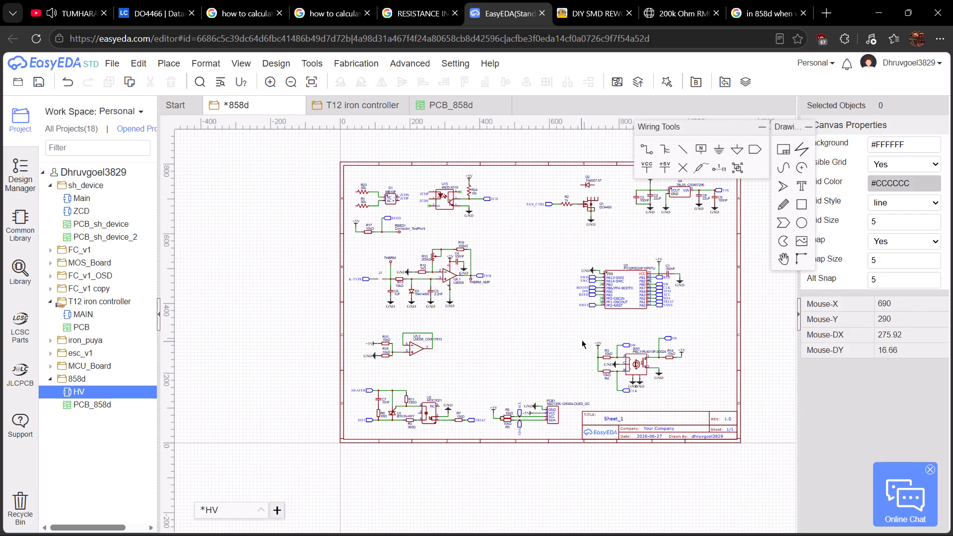
pyautogui.moveTo(575, 324); pyautogui.dragTo(490, 341, button='right')
pyautogui.scroll(4, 489, 336)
pyautogui.scroll(-4, 489, 336)
pyautogui.scroll(5, 546, 329)
pyautogui.scroll(-6, 470, 329)
pyautogui.moveTo(343, 334); pyautogui.dragTo(365, 346, button='right')
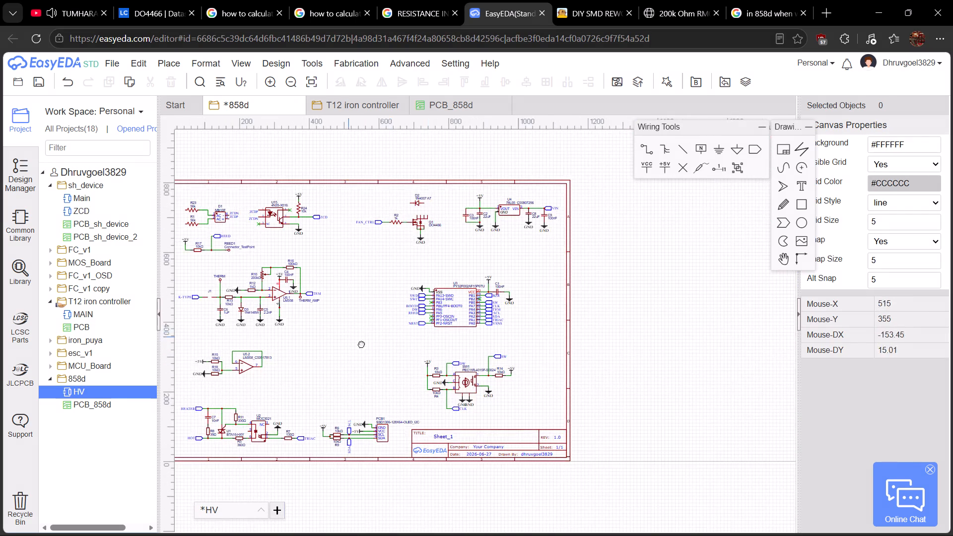
pyautogui.moveTo(365, 346); pyautogui.dragTo(446, 370, button='right')
pyautogui.scroll(3, 382, 350)
pyautogui.scroll(-4, 384, 351)
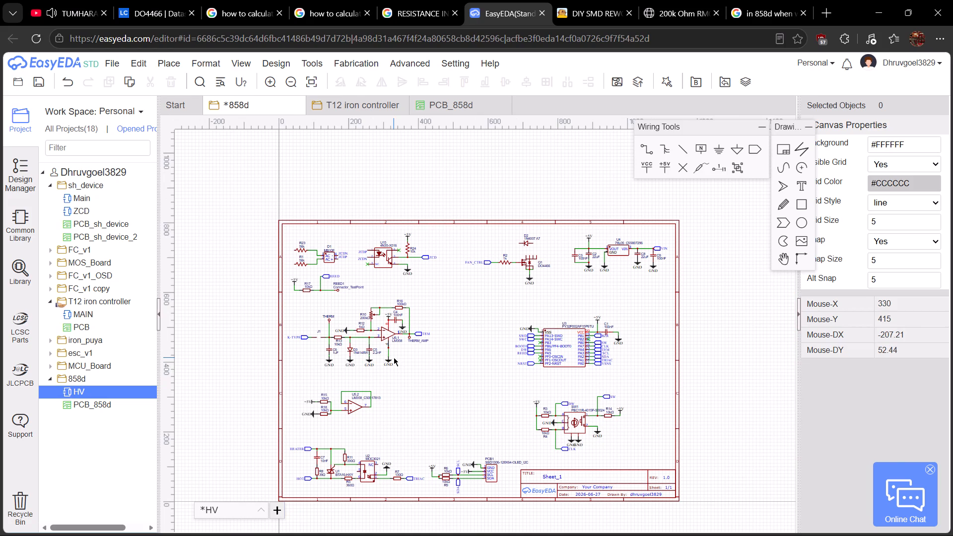
pyautogui.moveTo(539, 331); pyautogui.dragTo(453, 329, button='right')
pyautogui.scroll(5, 495, 352)
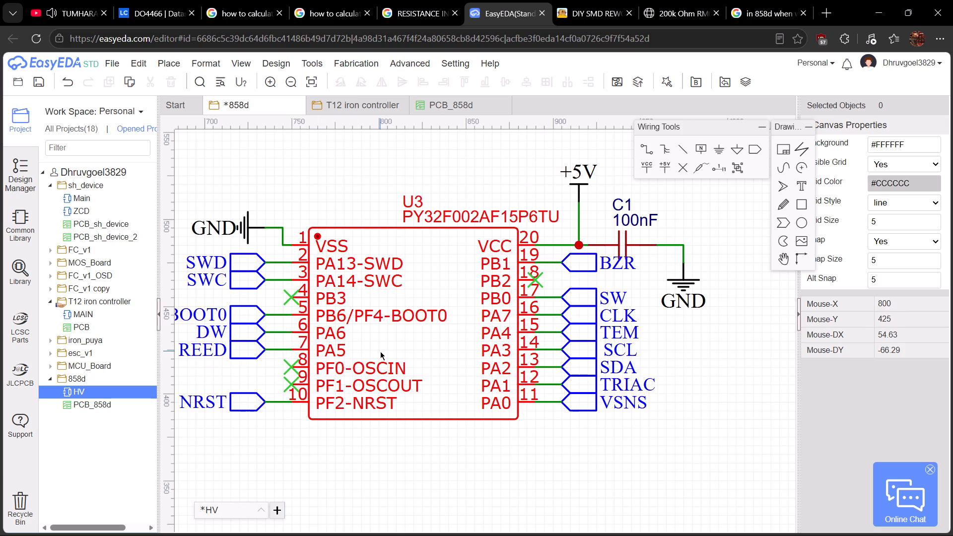
pyautogui.scroll(-1, 380, 351)
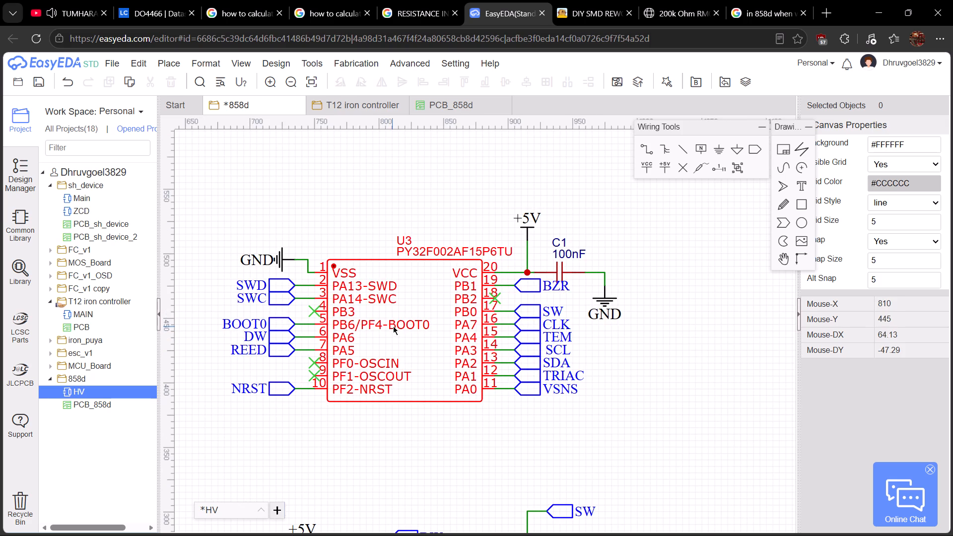
pyautogui.scroll(-4, 396, 324)
# Check the FAN_CTRL MOSFET area and the ZCD output of optocoupler U15 against the net ports on microcontroller U3.
pyautogui.moveTo(389, 283); pyautogui.dragTo(430, 338, button='right')
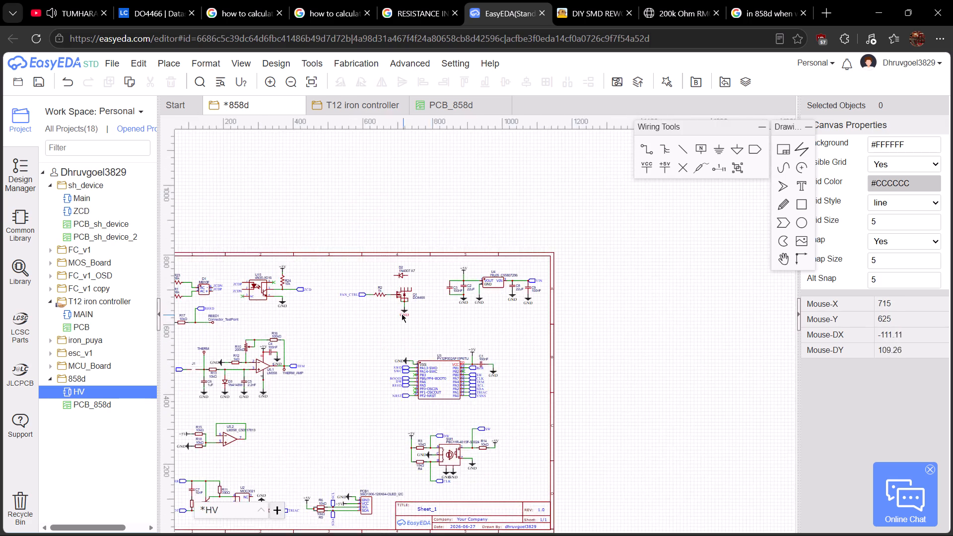
pyautogui.scroll(5, 402, 313)
pyautogui.scroll(-4, 402, 313)
pyautogui.moveTo(382, 317); pyautogui.dragTo(573, 425, button='right')
pyautogui.scroll(4, 360, 395)
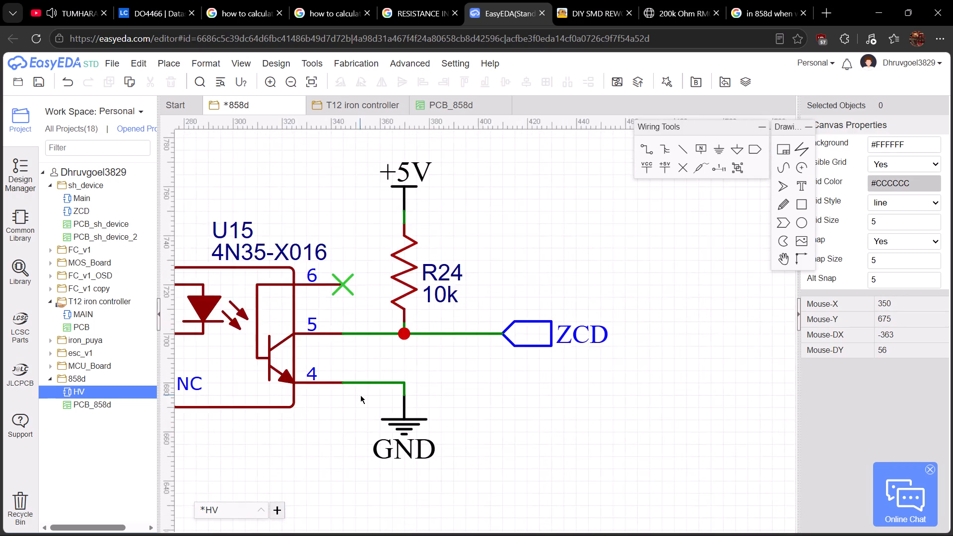
pyautogui.scroll(-4, 360, 395)
pyautogui.moveTo(418, 460); pyautogui.dragTo(353, 246, button='right')
pyautogui.scroll(2, 596, 348)
pyautogui.moveTo(596, 349); pyautogui.dragTo(358, 277, button='right')
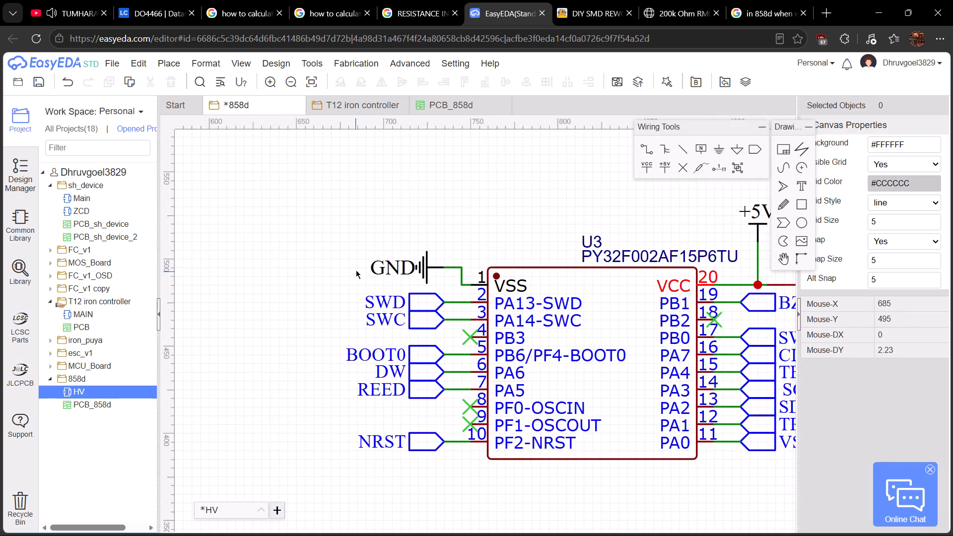
pyautogui.scroll(-1, 417, 277)
pyautogui.moveTo(680, 423); pyautogui.dragTo(617, 422, button='right')
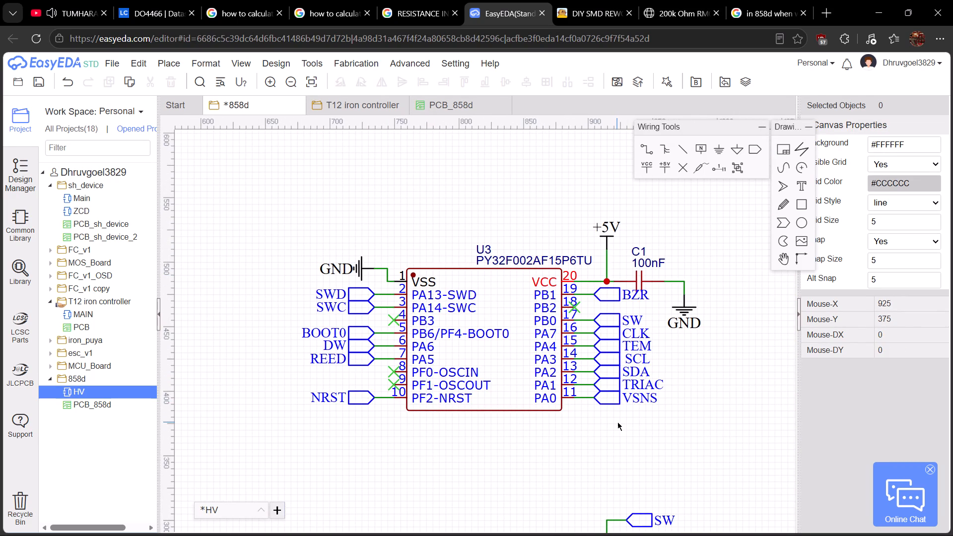